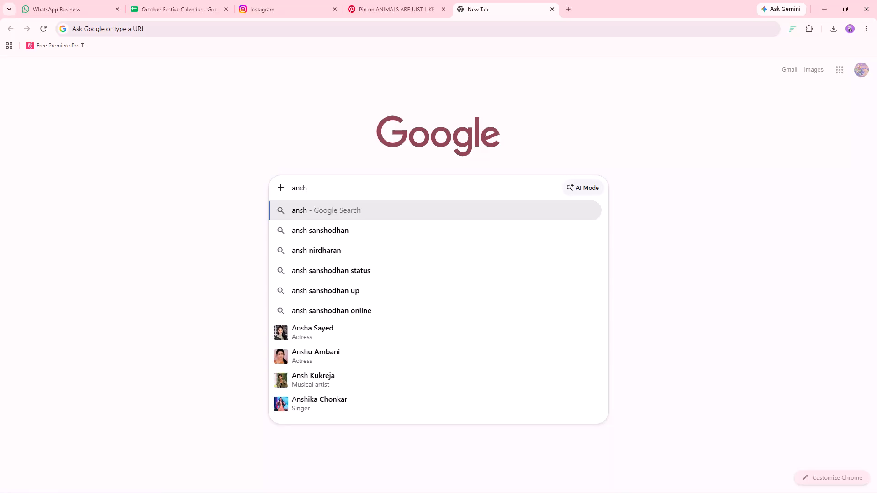
# Search Google for anushka sharma.
pyautogui.press('BackSpace')
pyautogui.press('BackSpace')
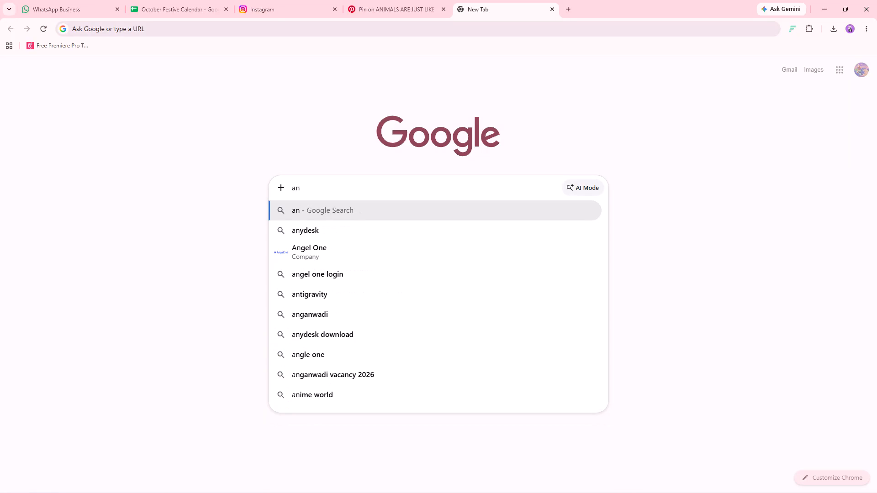
pyautogui.write('ush')
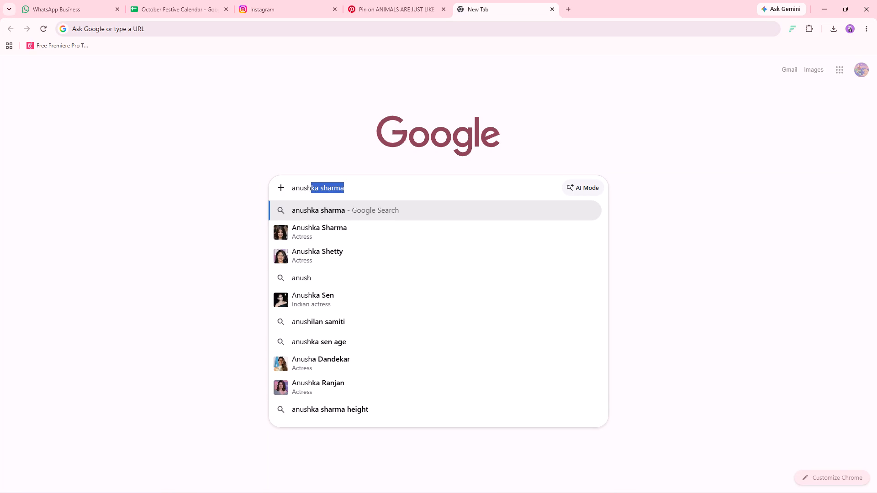
pyautogui.click(356, 206)
# Refine the search to anushka sharma wedding saree and show the image results.
pyautogui.click(198, 65)
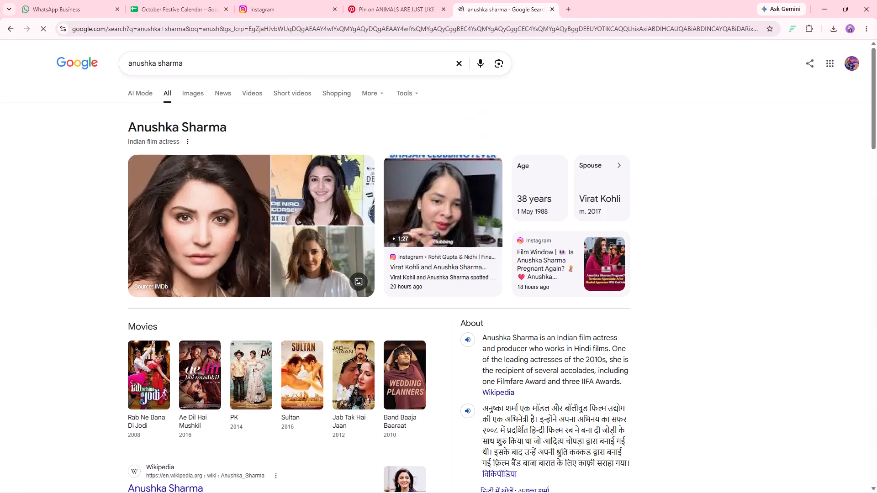
pyautogui.press('space')
pyautogui.write('wedding')
pyautogui.press('space')
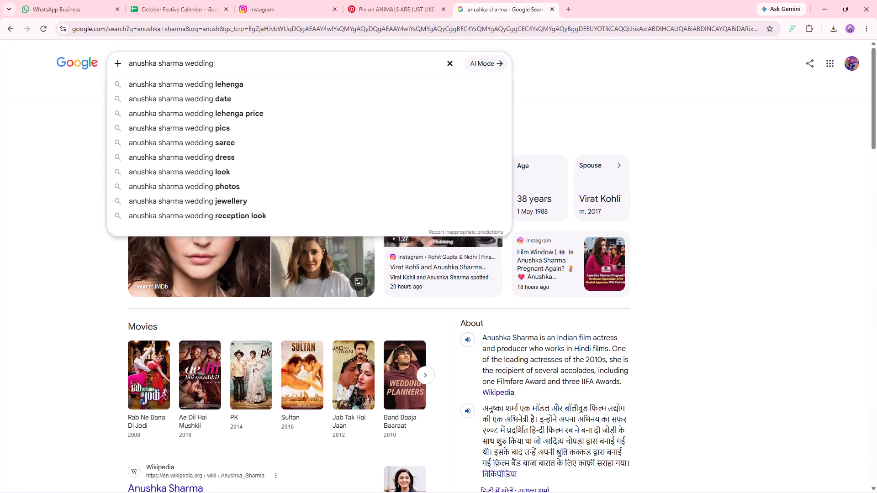
pyautogui.write('sare')
pyautogui.write('es')
pyautogui.press('space')
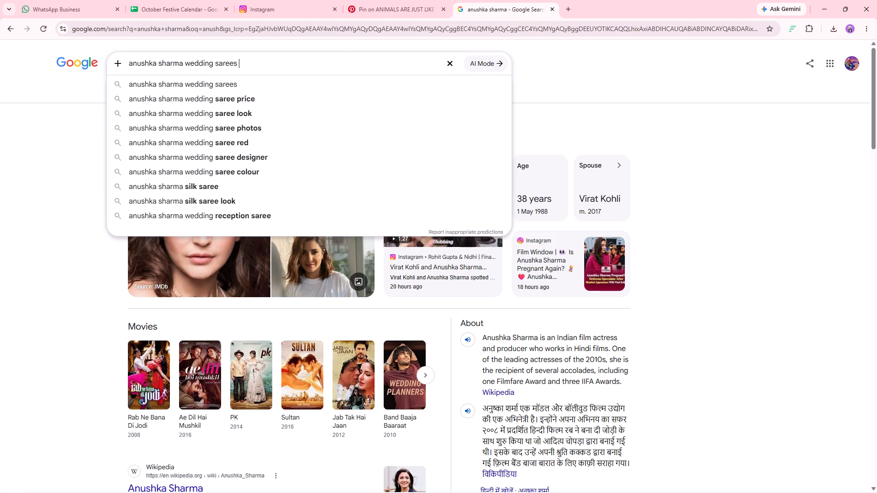
pyautogui.press('BackSpace')
pyautogui.press('BackSpace')
pyautogui.press('space')
pyautogui.write('im')
pyautogui.press('BackSpace')
pyautogui.press('BackSpace')
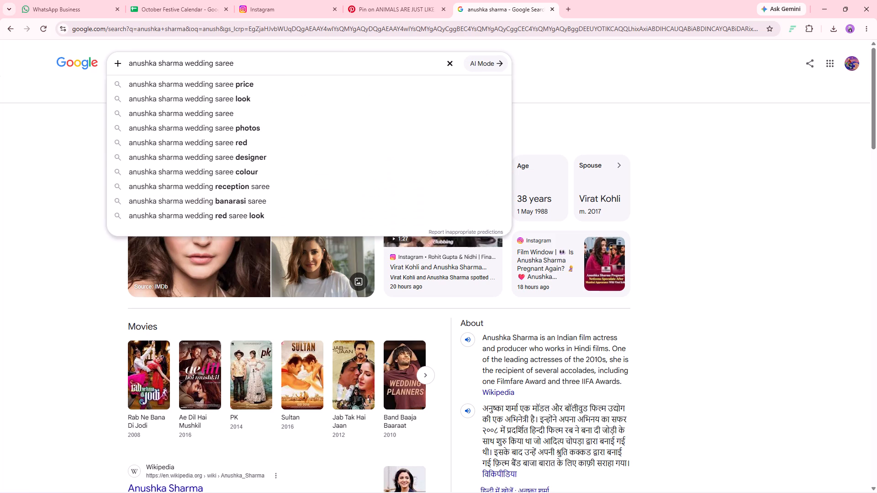
pyautogui.press('Return')
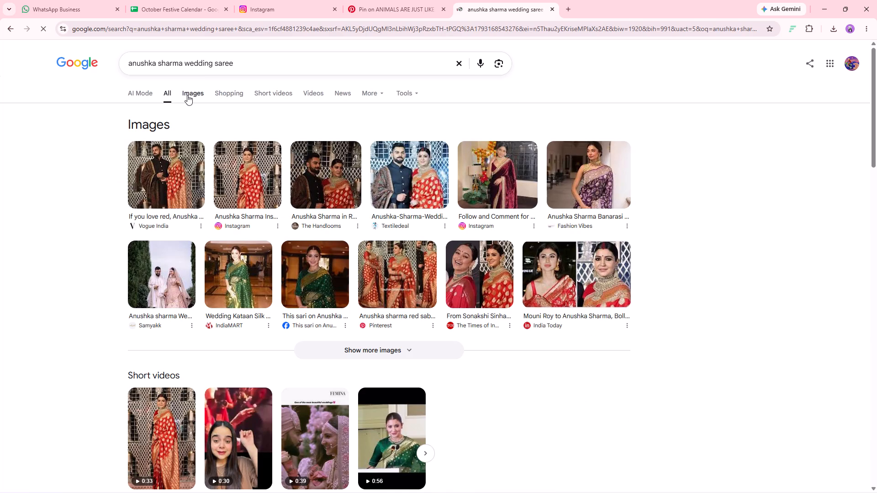
pyautogui.click(189, 95)
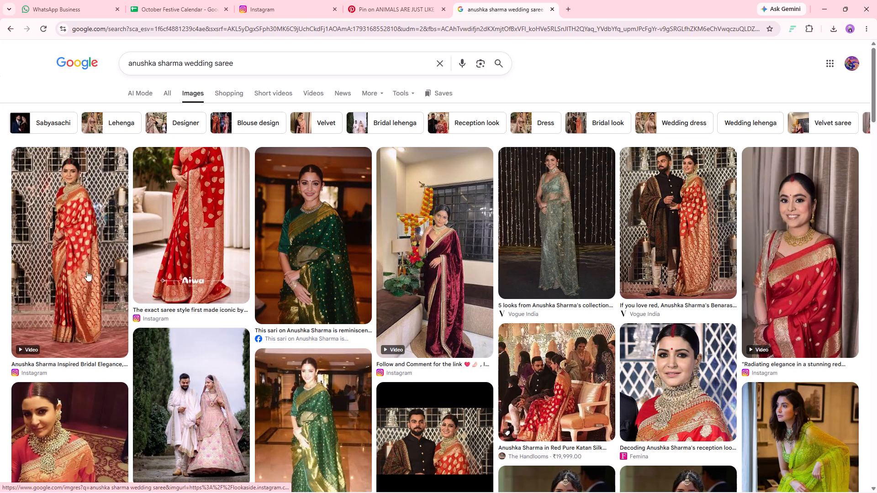
# Browse the saree images, preview the Instagram red saree result, and narrow the results to Reception look.
pyautogui.scroll(-9, 72, 263)
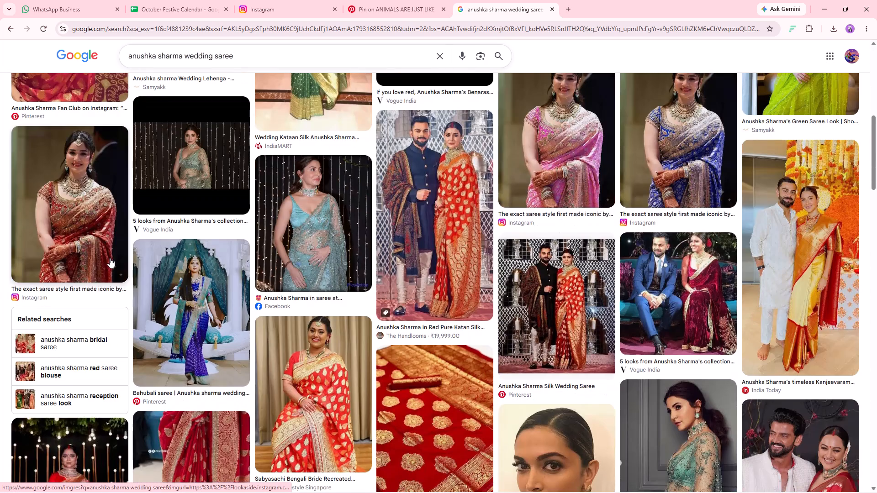
pyautogui.scroll(-5, 110, 258)
pyautogui.scroll(8, 110, 258)
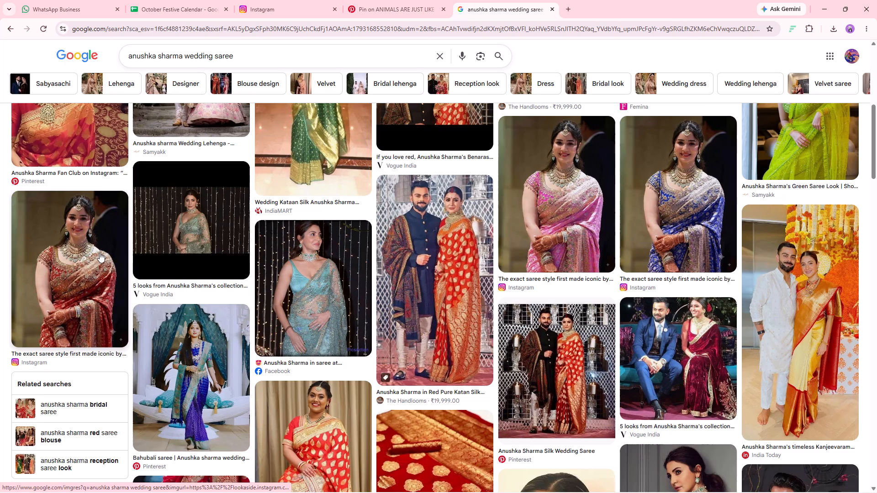
pyautogui.scroll(7, 100, 252)
pyautogui.click(70, 234)
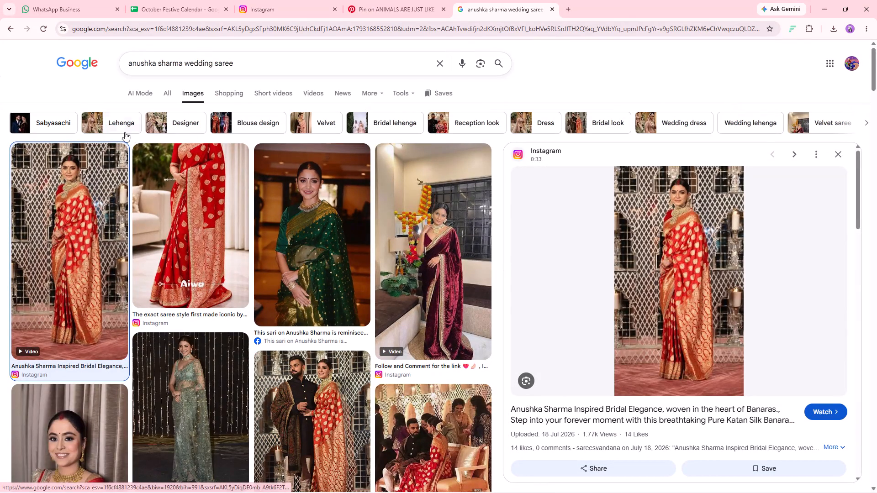
pyautogui.click(453, 123)
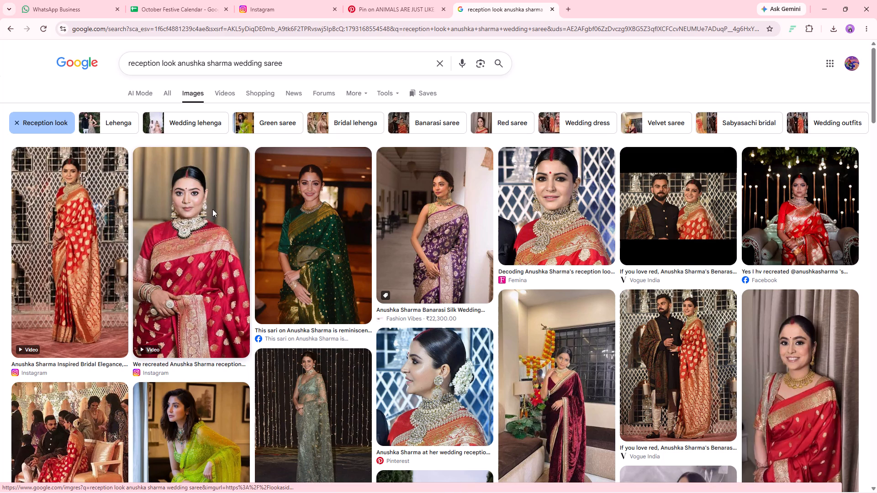
# Preview the wide Vogue India photo of the couple and look through its related images.
pyautogui.click(696, 225)
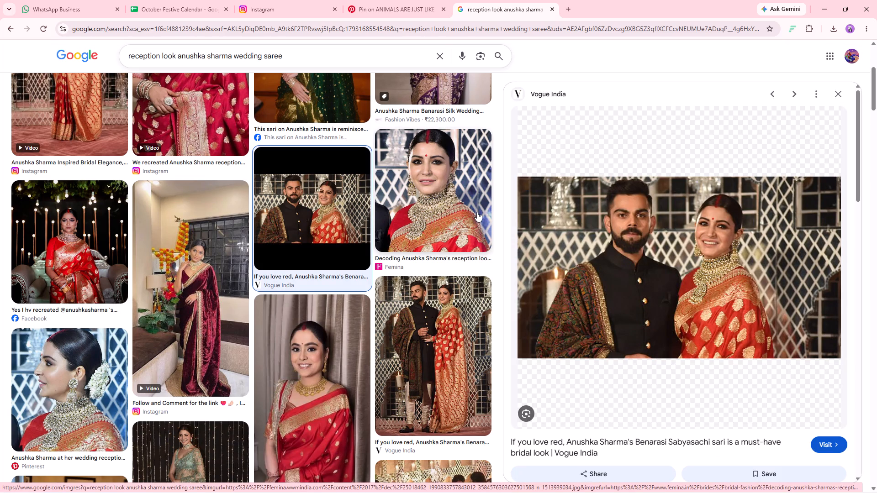
pyautogui.scroll(-4, 477, 212)
pyautogui.scroll(-9, 563, 199)
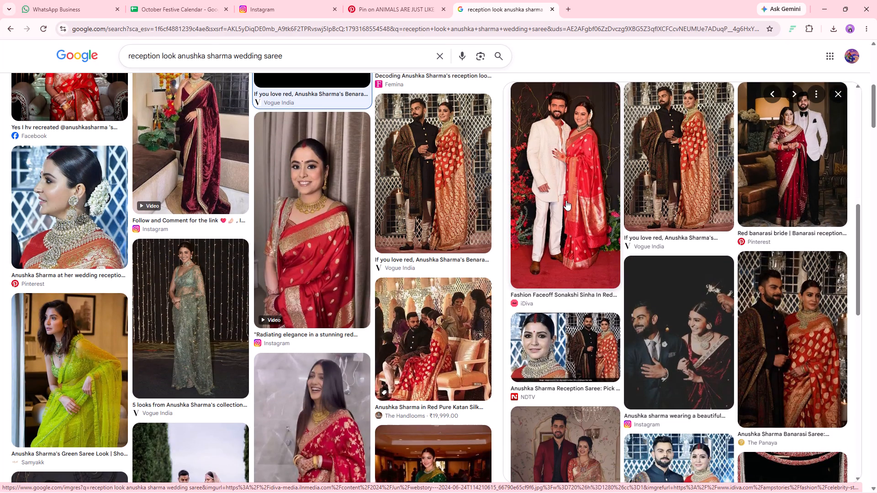
# Examine the full-length Vogue India couple photo and its related images, including the Khush Magazine one.
pyautogui.click(687, 175)
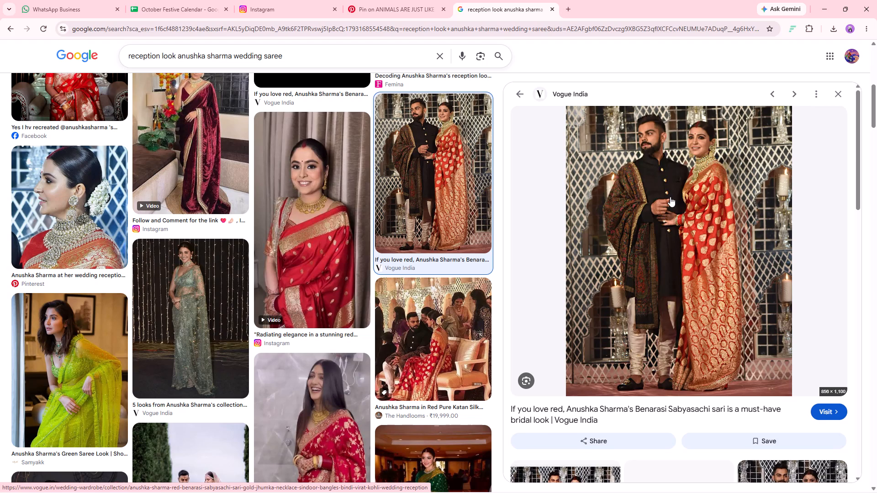
pyautogui.scroll(-6, 670, 197)
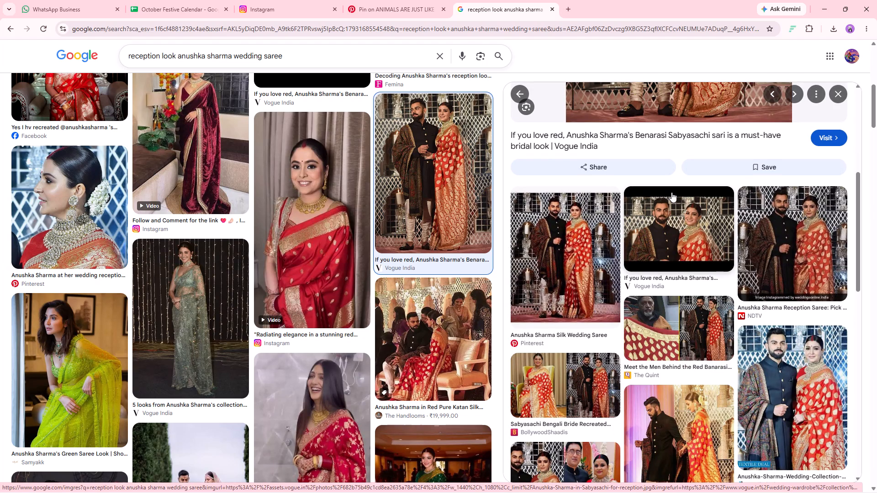
pyautogui.scroll(-5, 671, 192)
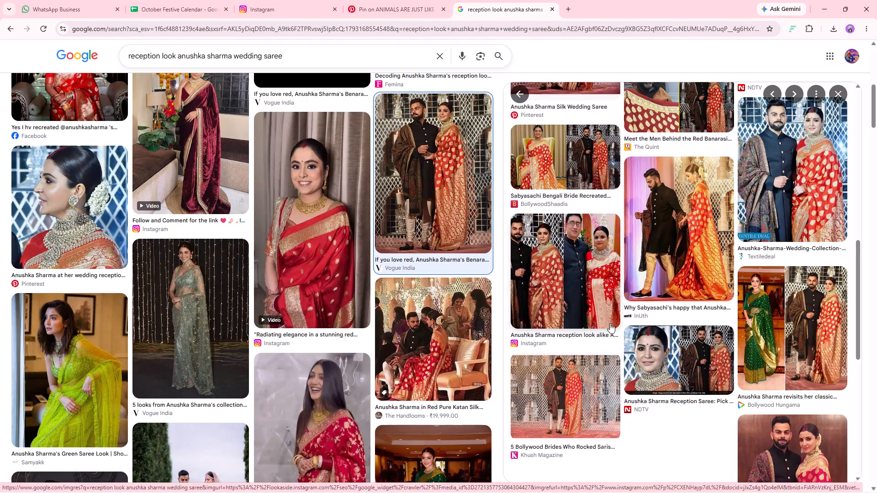
pyautogui.scroll(-3, 666, 333)
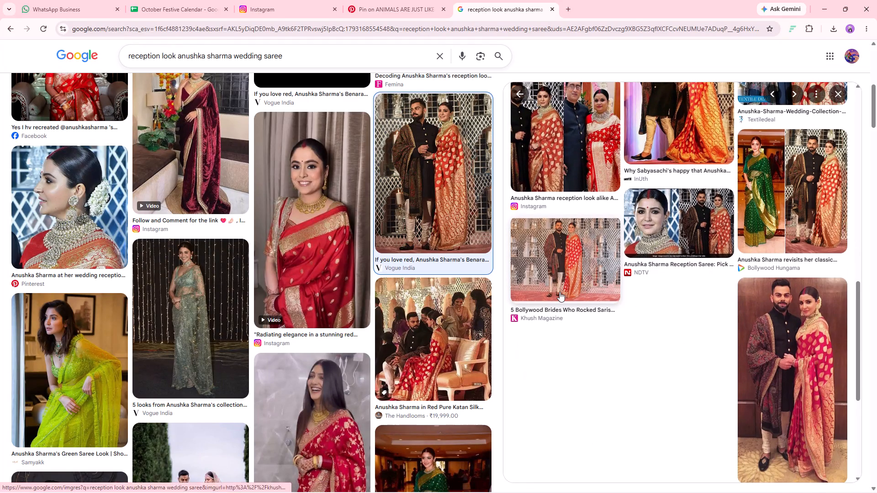
pyautogui.scroll(-1, 560, 292)
pyautogui.click(545, 237)
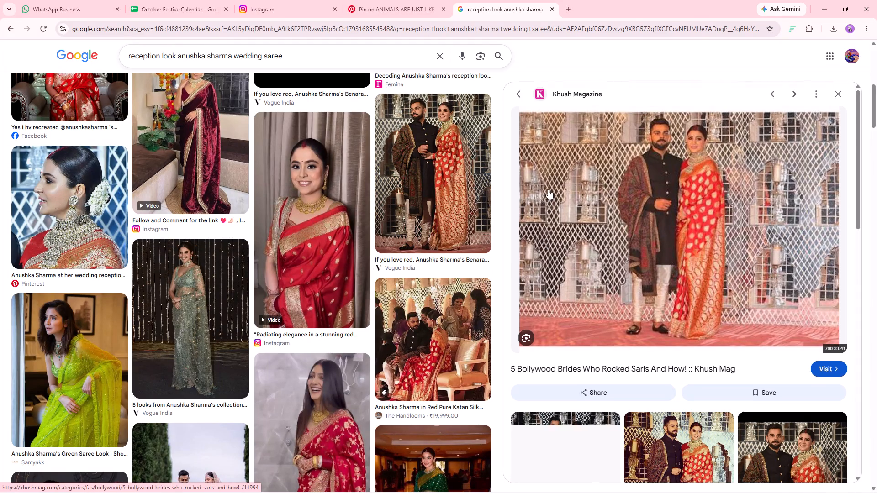
pyautogui.click(8, 29)
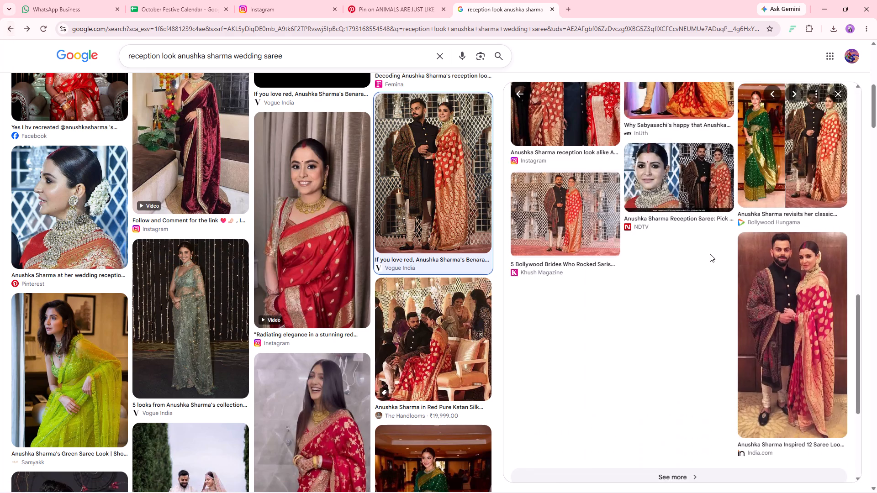
pyautogui.scroll(-5, 710, 254)
pyautogui.scroll(4, 676, 228)
pyautogui.scroll(17, 694, 237)
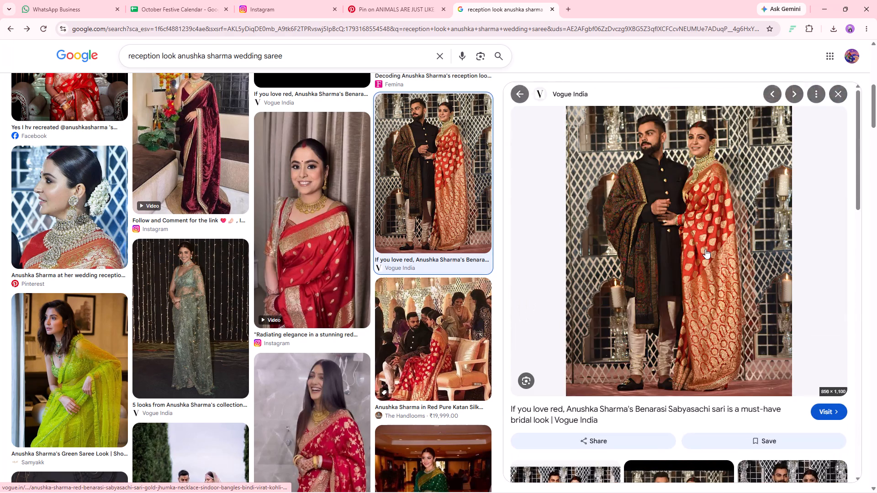
pyautogui.scroll(6, 705, 249)
pyautogui.scroll(-11, 377, 238)
pyautogui.scroll(7, 375, 231)
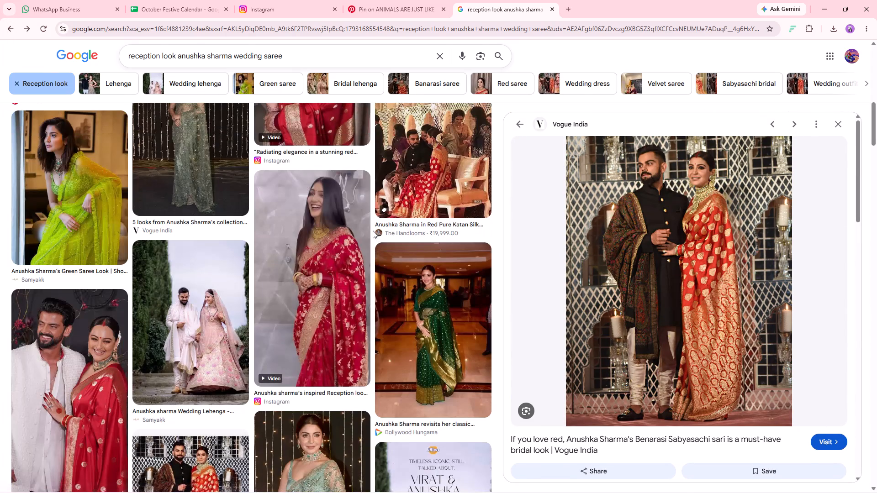
# Examine the Samyakk wedding lehenga photo and the related Times of India couple photo, then return to the results.
pyautogui.click(188, 281)
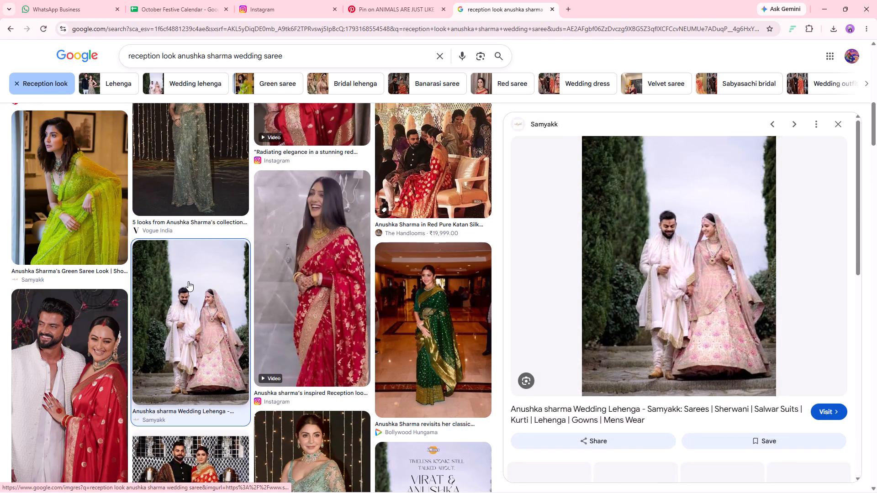
pyautogui.scroll(-6, 530, 245)
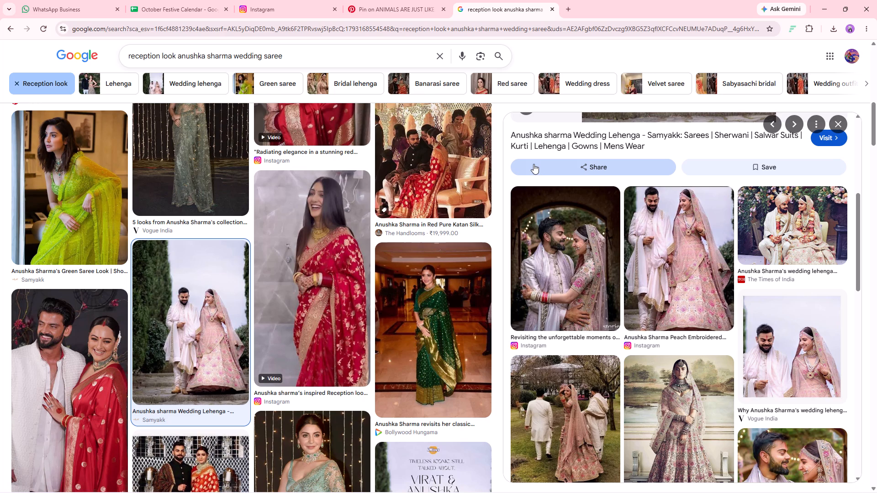
pyautogui.click(789, 209)
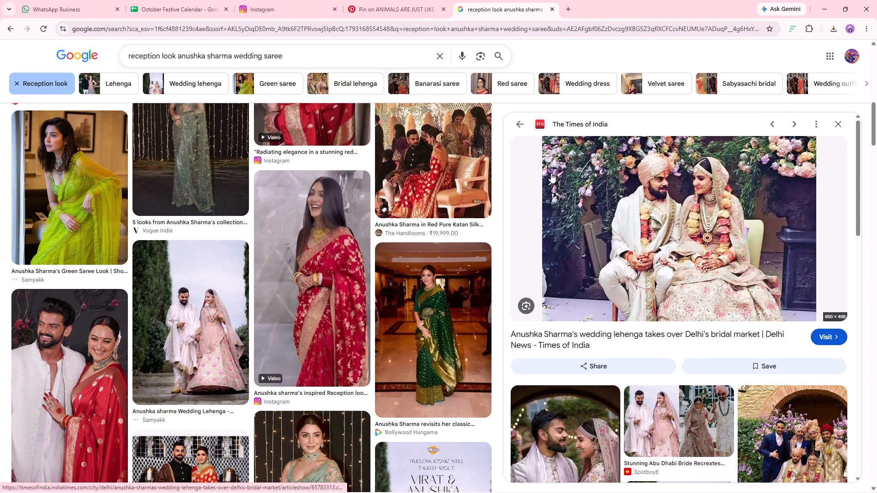
pyautogui.scroll(-6, 551, 173)
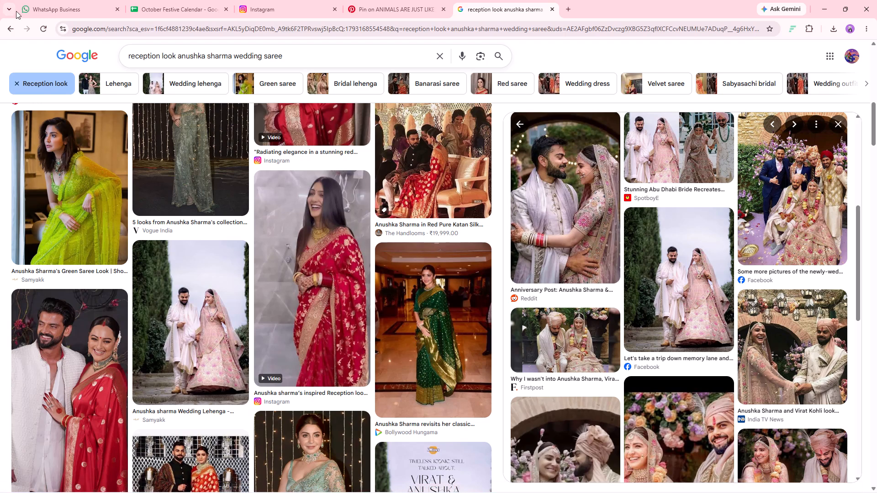
pyautogui.click(9, 31)
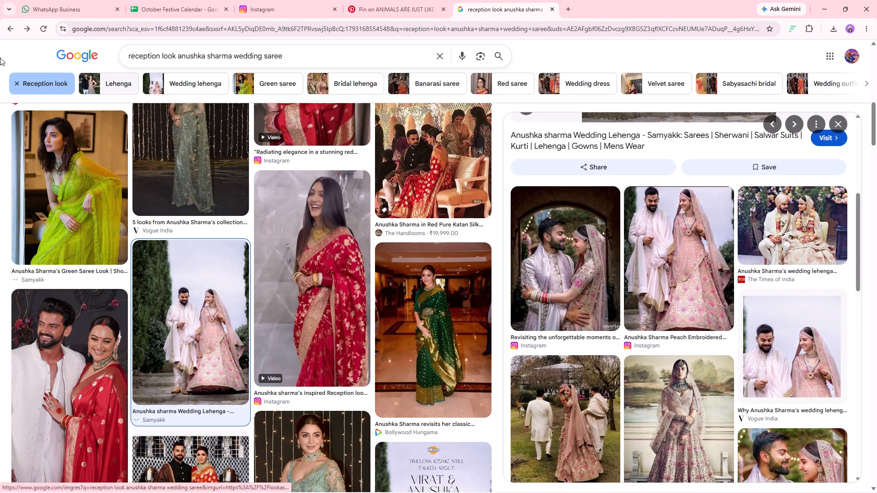
pyautogui.click(4, 33)
# Look through the Reception look image results for suitable photos of the couple.
pyautogui.scroll(-7, 684, 254)
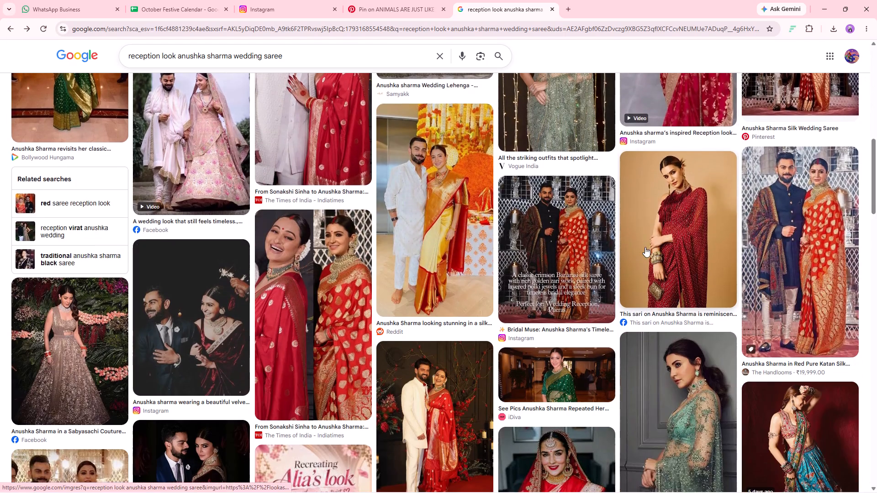
pyautogui.scroll(-4, 645, 247)
pyautogui.scroll(4, 616, 236)
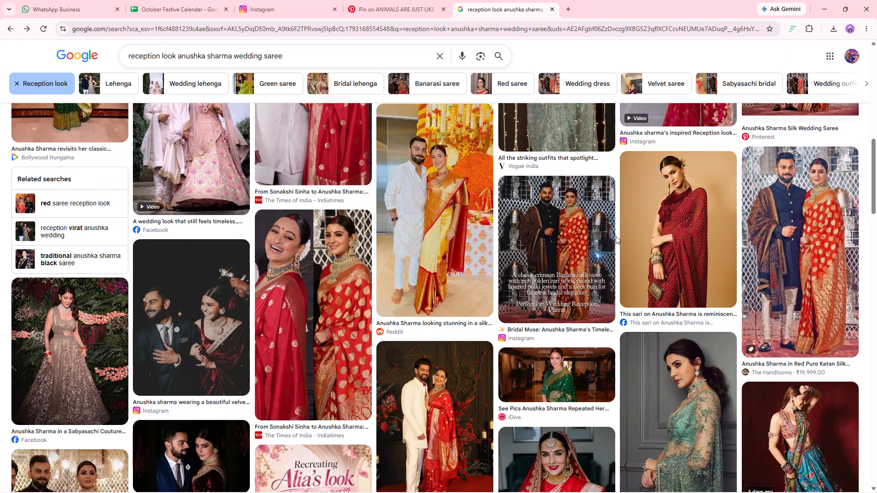
pyautogui.scroll(-4, 616, 236)
pyautogui.scroll(-1, 481, 211)
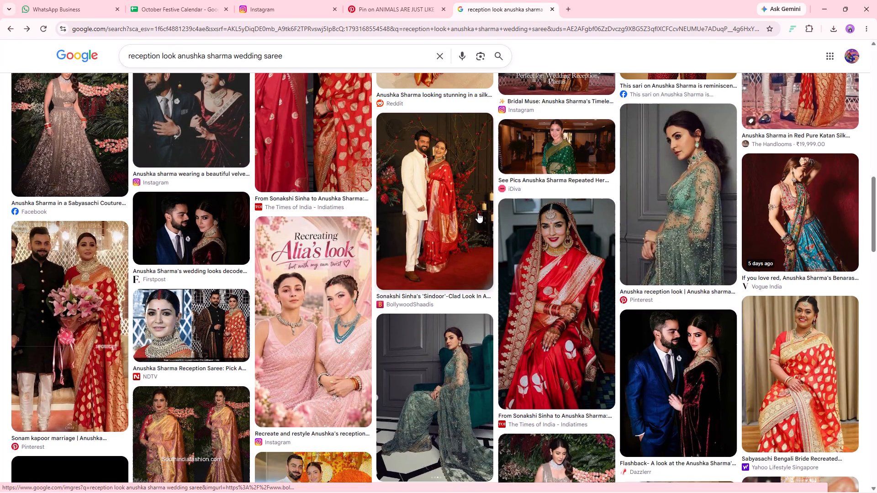
pyautogui.scroll(6, 477, 212)
pyautogui.scroll(19, 486, 202)
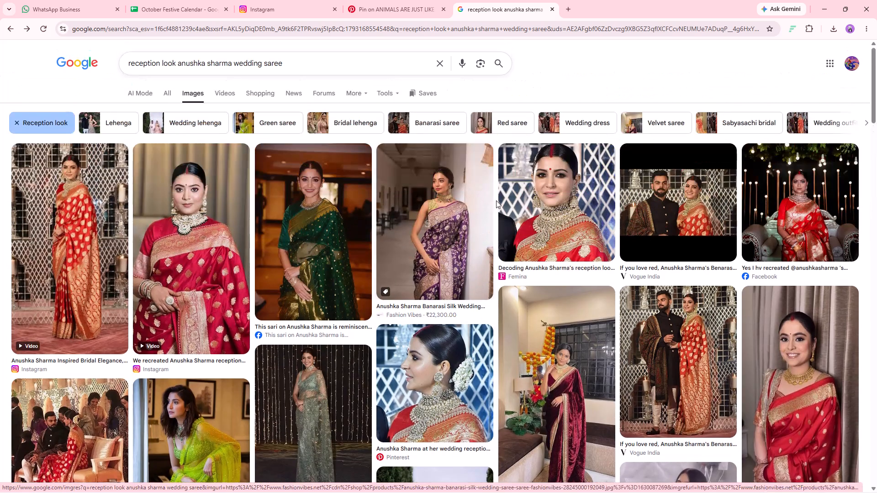
pyautogui.scroll(5, 496, 200)
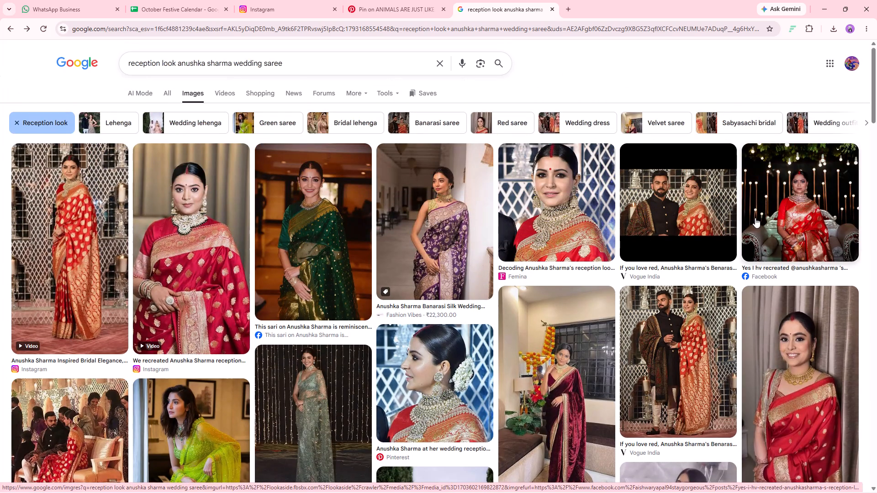
# Open the full-length Vogue India couple photo and preview the related Pinterest image titled Anushka Sharma Silk Wedding Saree.
pyautogui.click(643, 343)
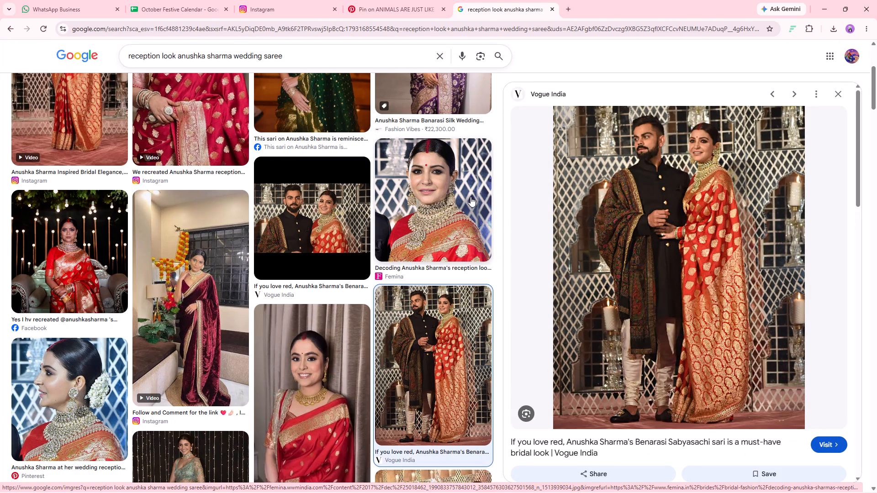
pyautogui.scroll(-7, 658, 171)
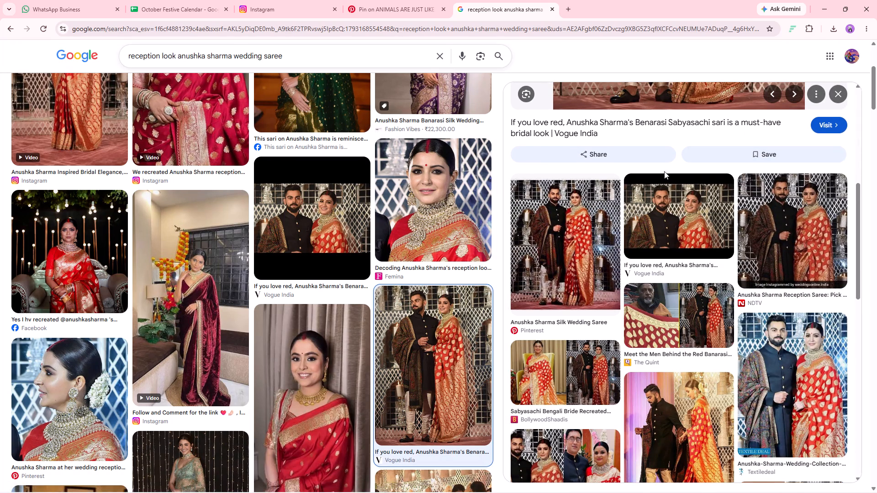
pyautogui.click(574, 224)
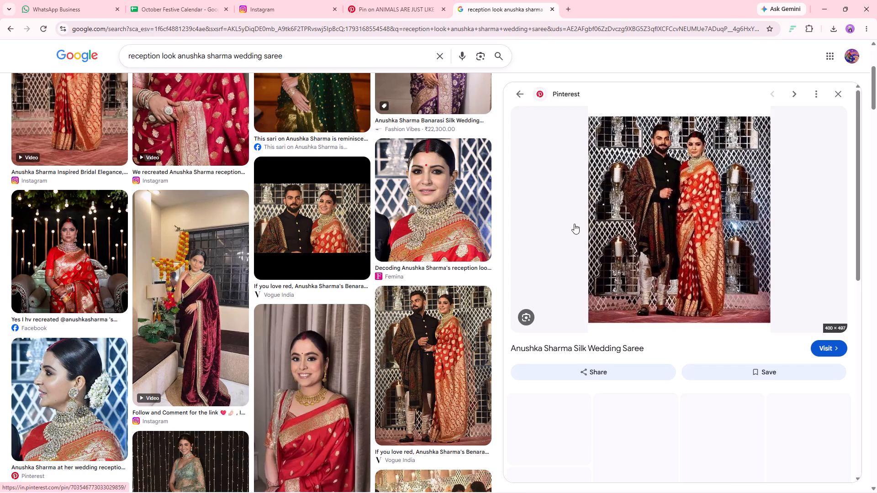
# Preview the related full-length Vogue India couple photo and open its source article.
pyautogui.scroll(-5, 574, 224)
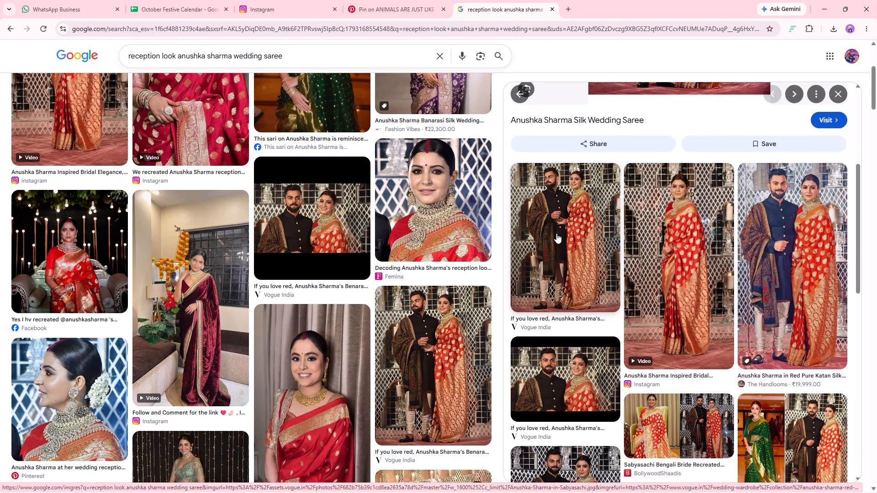
pyautogui.click(556, 233)
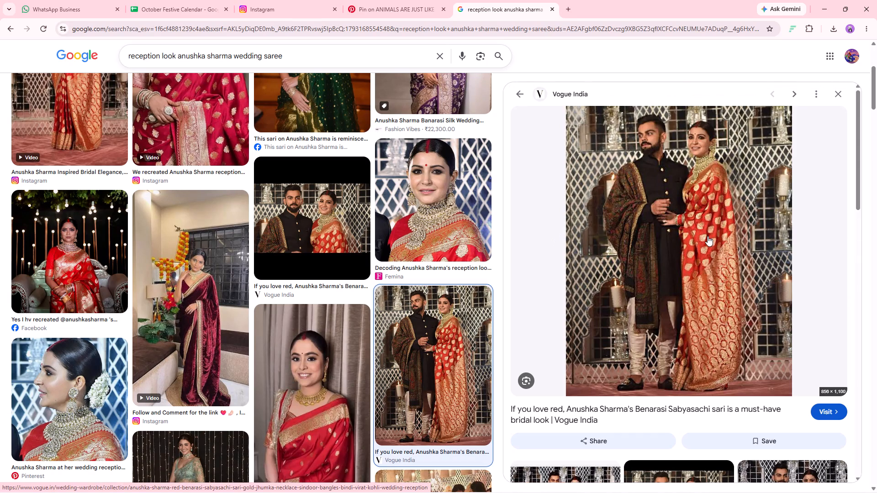
pyautogui.click(830, 409)
# Look through the Vogue India article on the Benarasi Sabyasachi sari for a full-length photo of the couple.
pyautogui.scroll(-4, 430, 217)
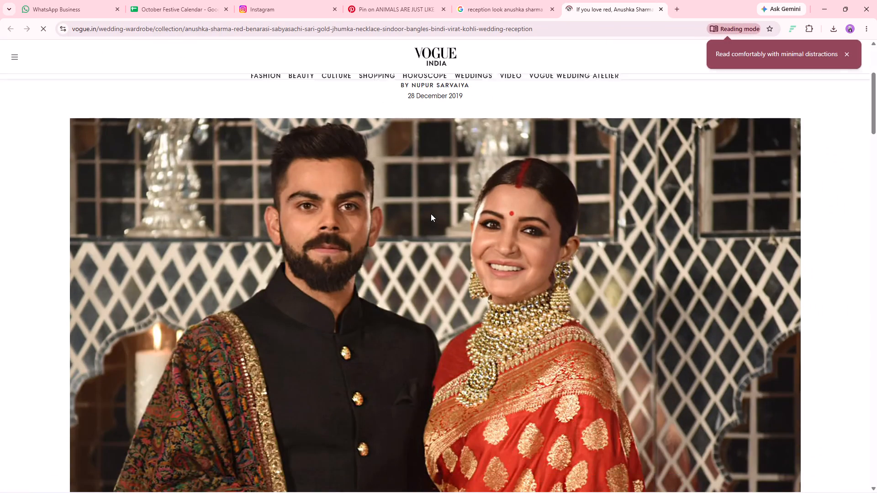
pyautogui.scroll(-9, 431, 214)
pyautogui.scroll(11, 433, 210)
pyautogui.scroll(-3, 436, 209)
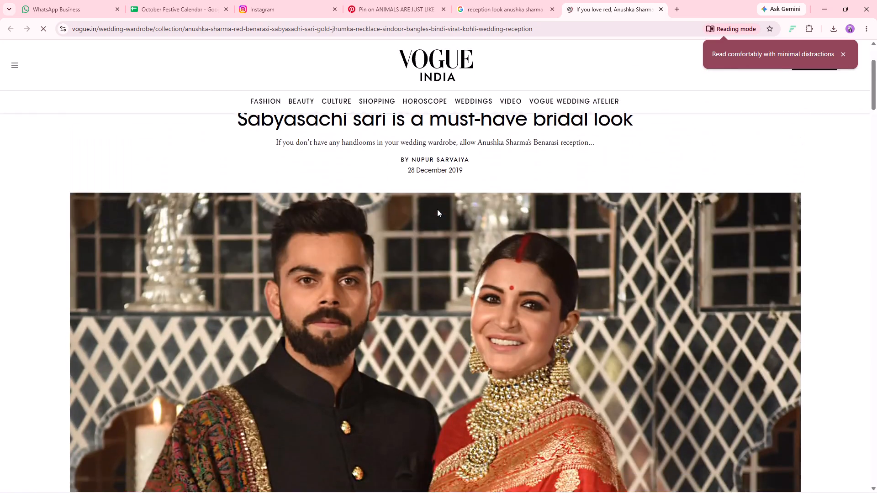
pyautogui.scroll(-10, 447, 210)
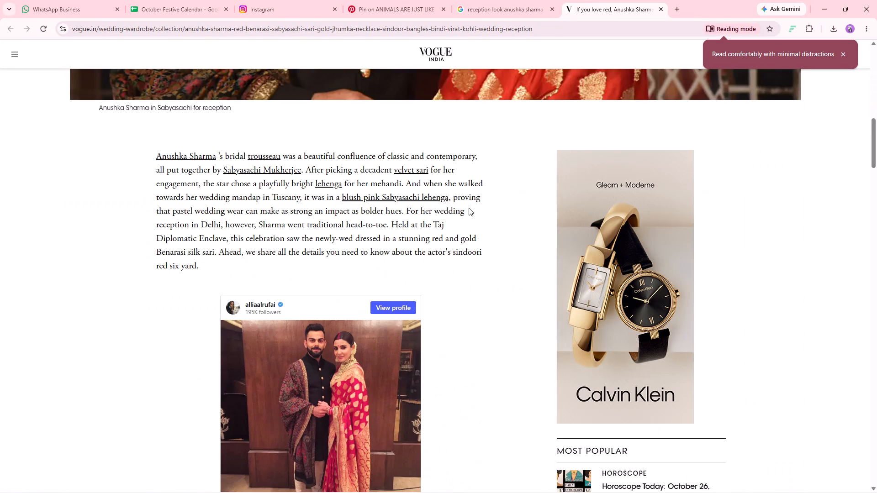
pyautogui.scroll(-3, 469, 208)
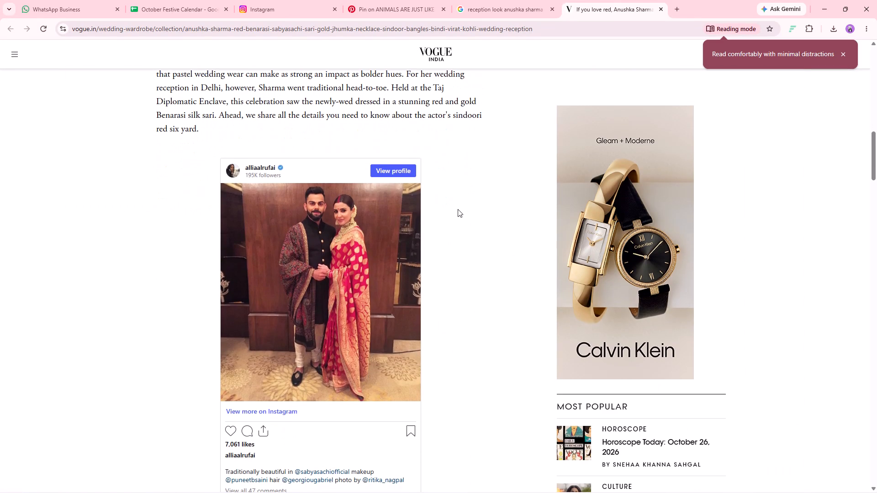
pyautogui.scroll(-2, 452, 202)
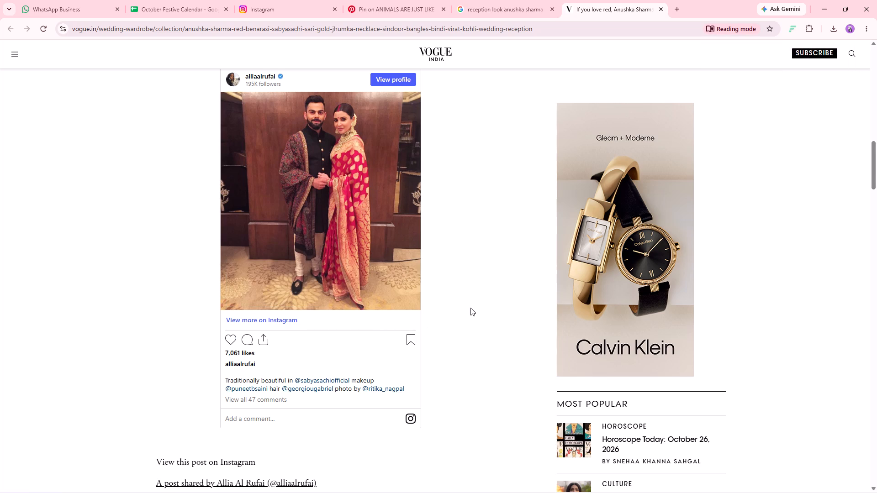
pyautogui.scroll(2, 470, 308)
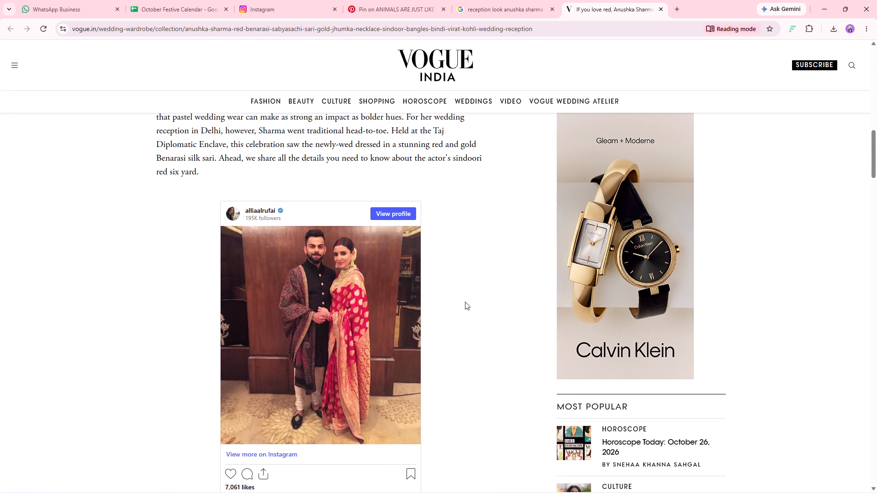
pyautogui.scroll(-16, 465, 302)
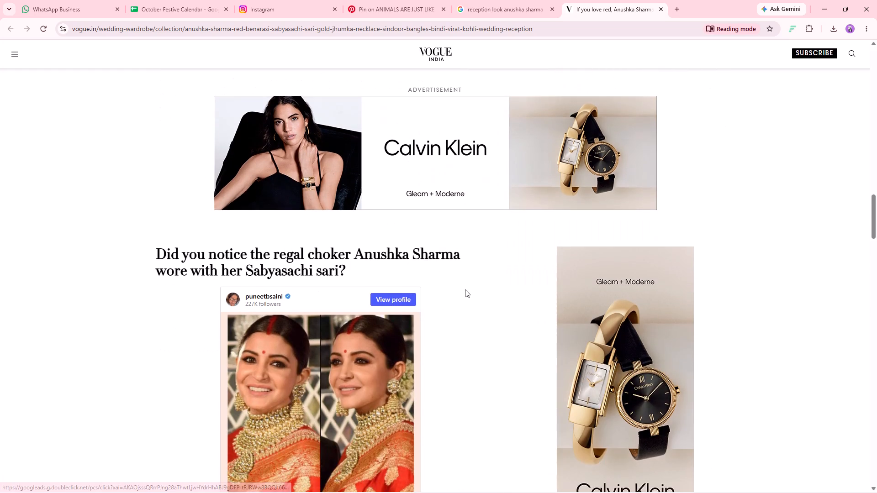
pyautogui.scroll(-4, 465, 289)
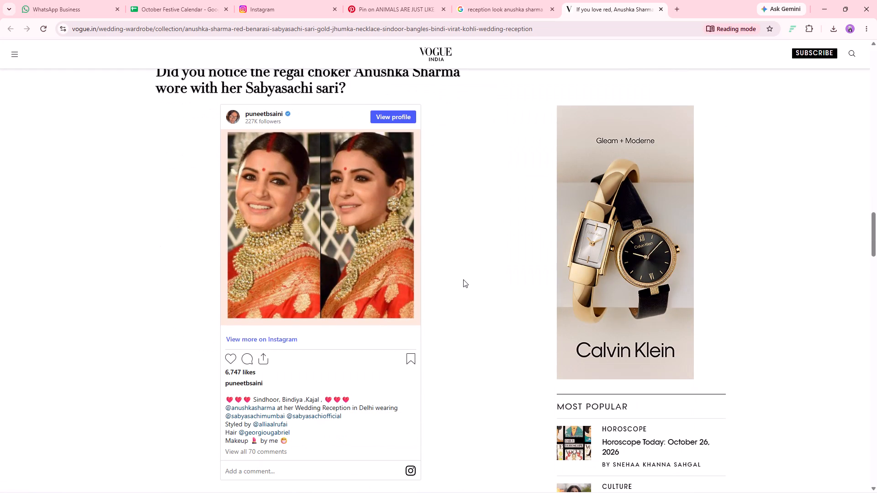
pyautogui.scroll(-17, 463, 279)
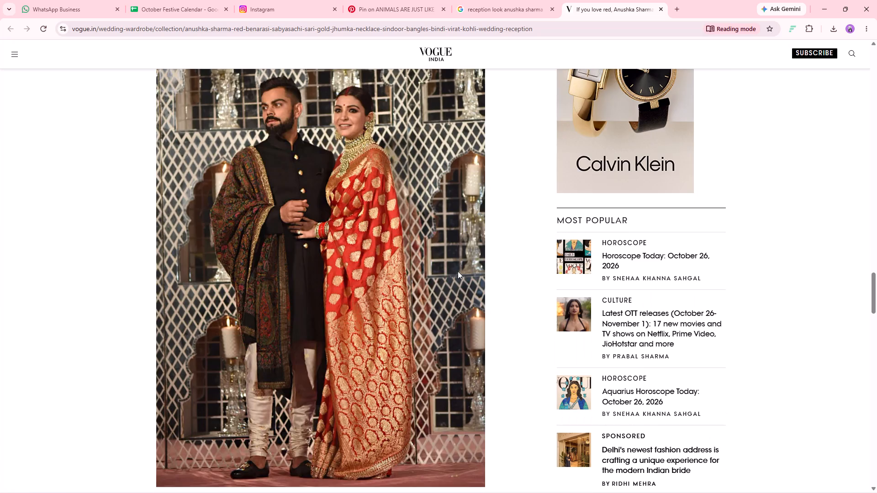
pyautogui.scroll(-6, 458, 271)
pyautogui.scroll(6, 458, 271)
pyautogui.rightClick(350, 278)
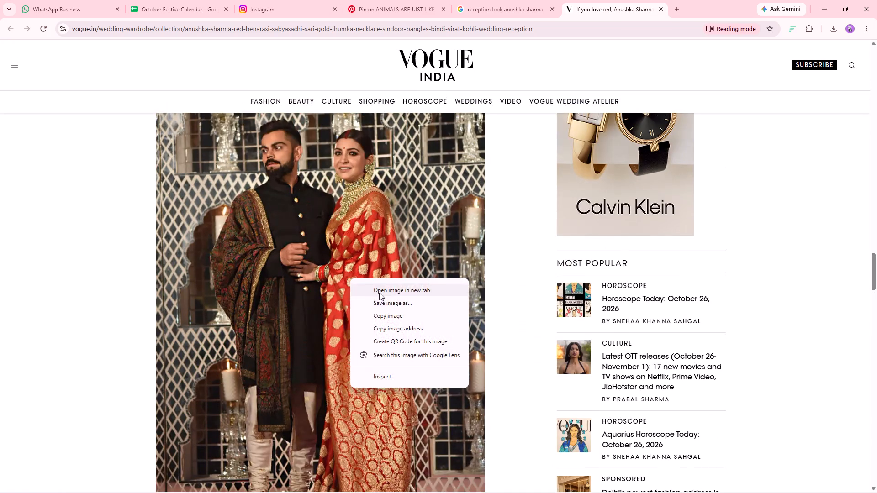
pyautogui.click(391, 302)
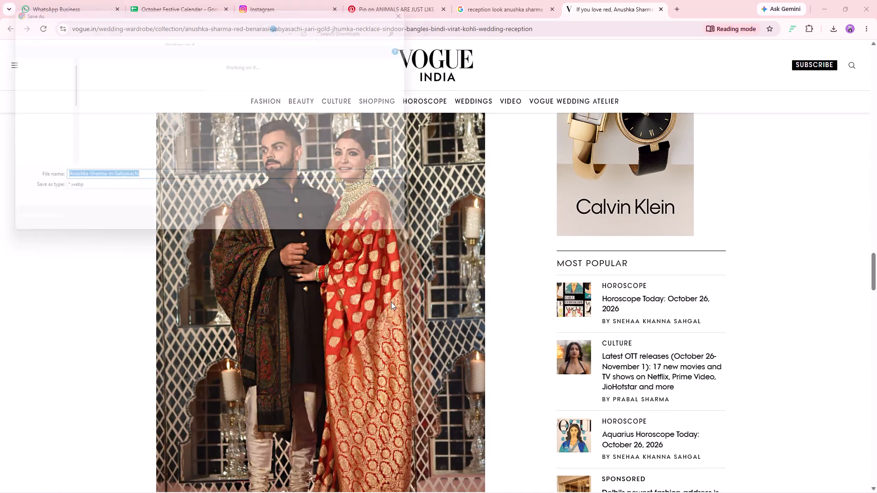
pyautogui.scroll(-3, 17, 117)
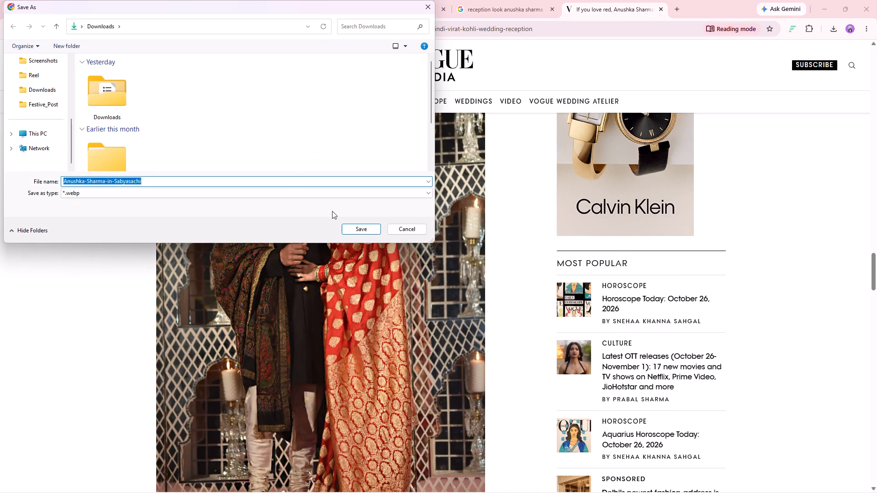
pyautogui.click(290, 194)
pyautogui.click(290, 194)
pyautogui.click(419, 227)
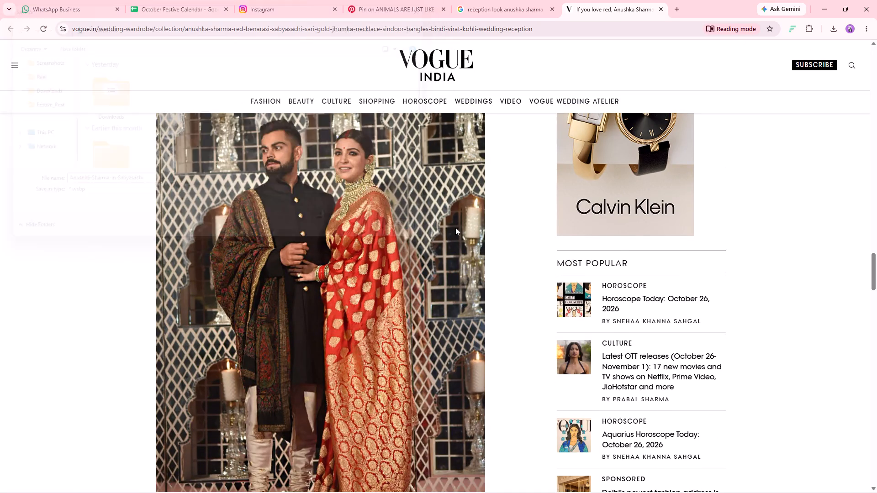
# Close the Vogue India article and return to the image results.
pyautogui.scroll(-7, 488, 203)
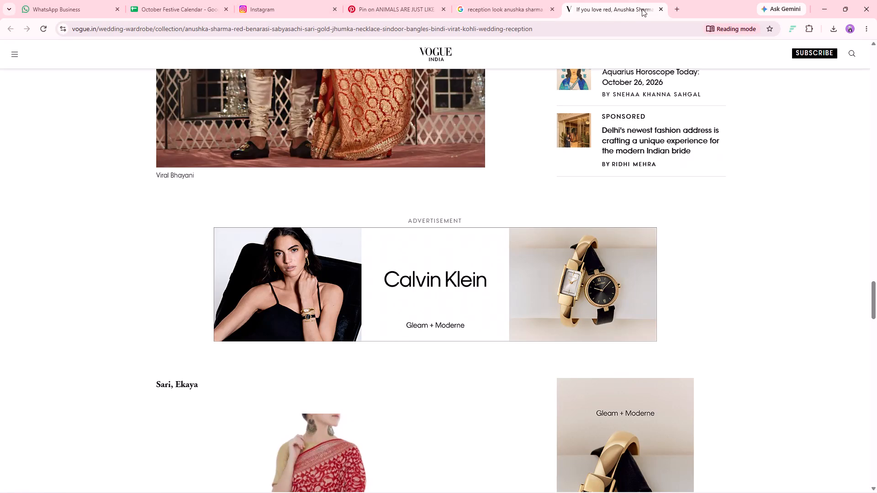
pyautogui.click(662, 8)
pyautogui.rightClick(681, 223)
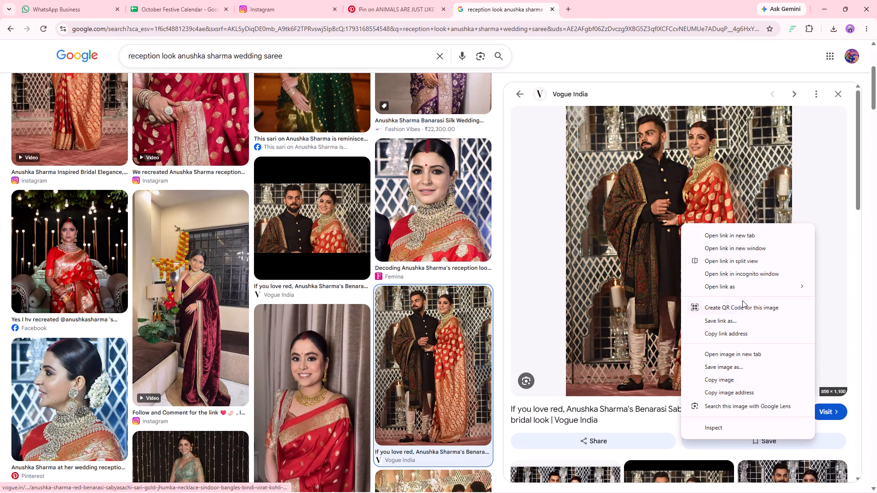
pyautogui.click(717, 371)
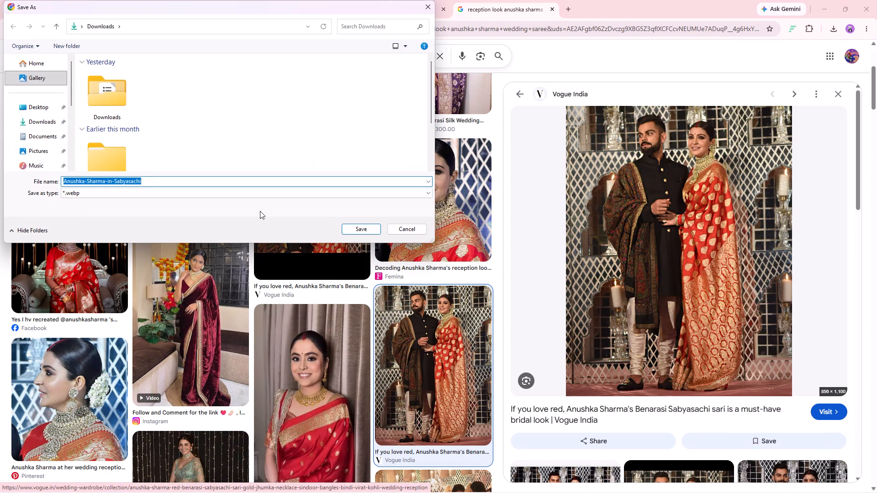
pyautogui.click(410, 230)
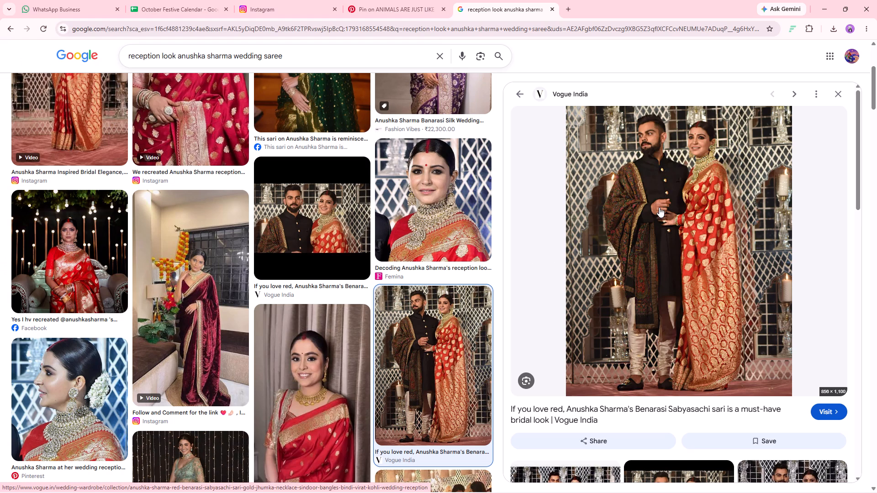
# Capture a rectangular screen snip covering the whole full-length Vogue India couple photo, then close the snip window.
pyautogui.press('shift+super+s')
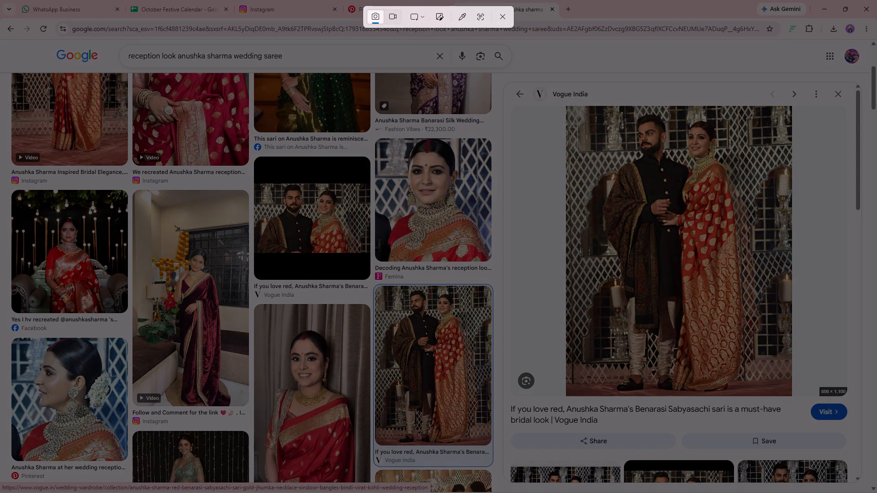
pyautogui.moveTo(566, 106); pyautogui.dragTo(645, 192)
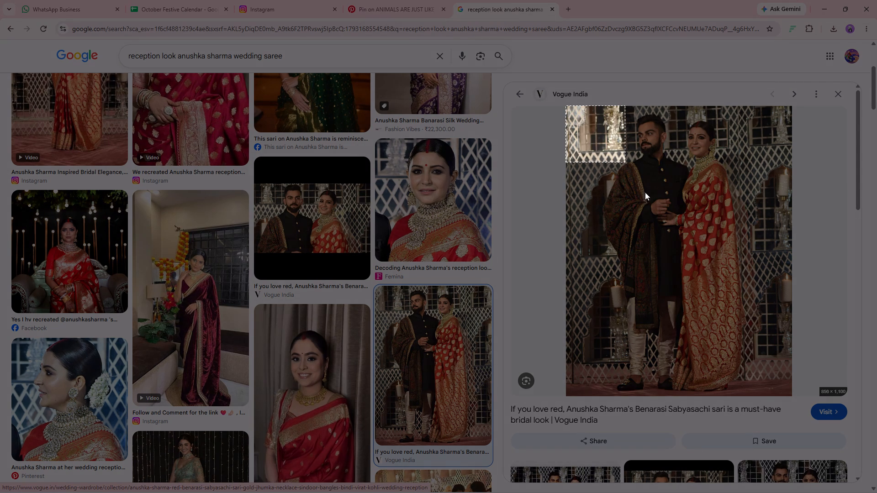
pyautogui.moveTo(645, 192); pyautogui.dragTo(791, 397)
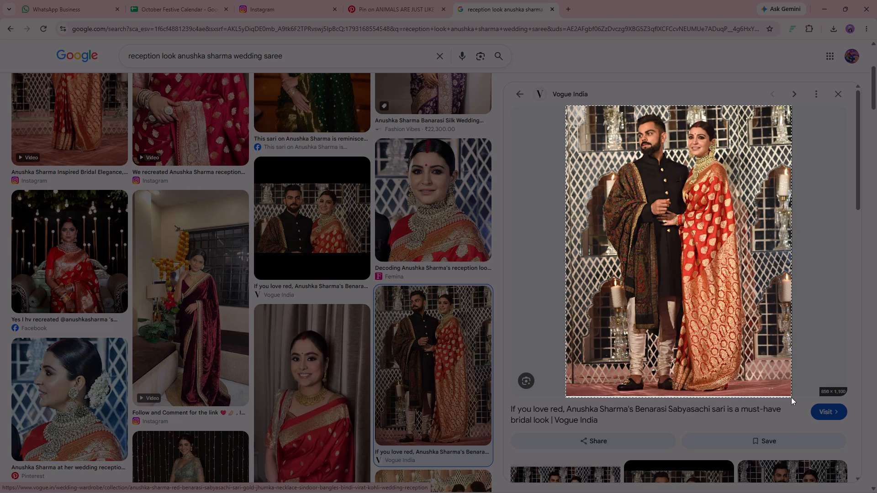
pyautogui.moveTo(791, 397); pyautogui.dragTo(791, 395)
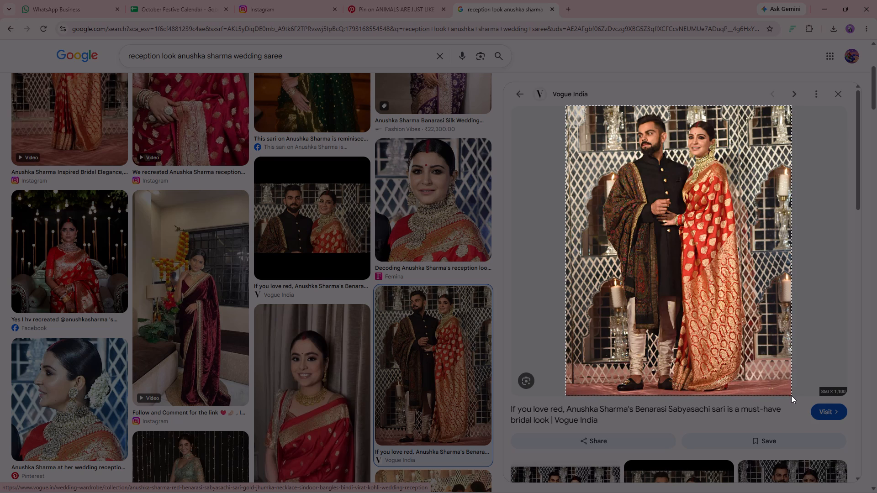
pyautogui.moveTo(791, 395); pyautogui.dragTo(792, 396)
pyautogui.click(808, 383)
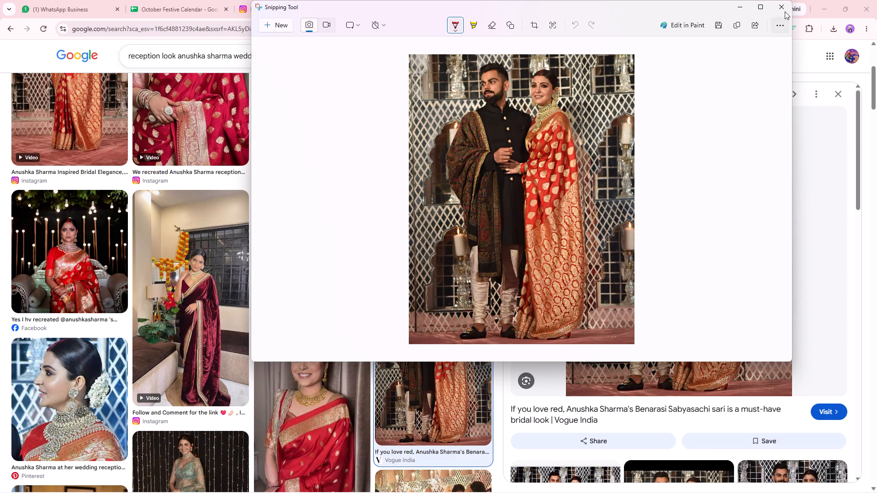
pyautogui.click(783, 6)
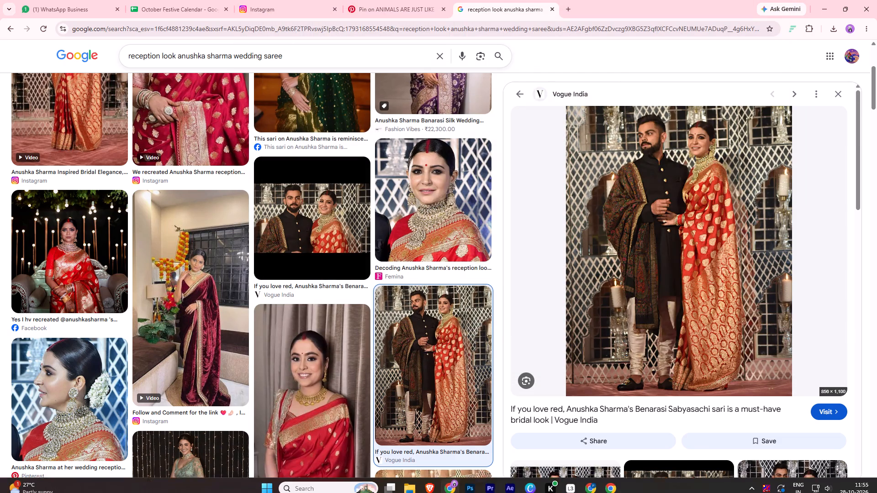
# Switch to Adobe Premiere and open the recent project Suvidha_Saree_Edit (Karwa_Chauth).
pyautogui.click(492, 486)
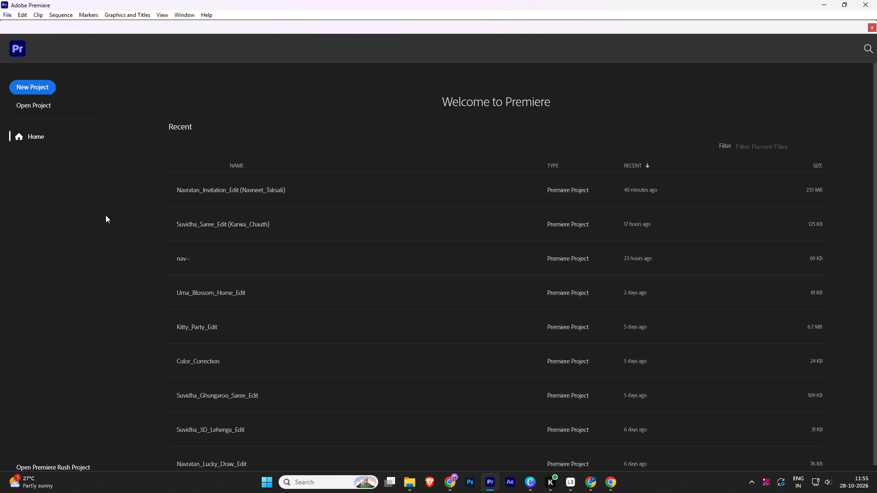
pyautogui.click(225, 231)
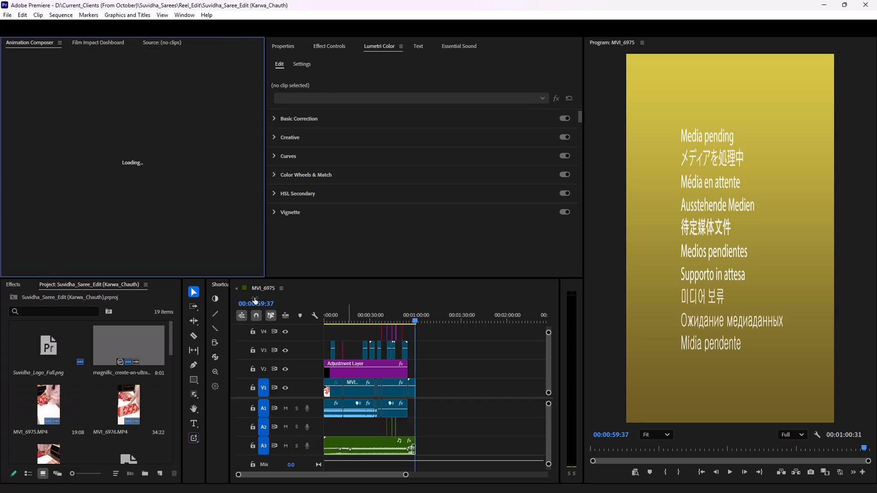
# Play the MVI_6975 sequence around the "Comfortable lagti hai." caption, from about 48 to 53 seconds, to examine the closing speech.
pyautogui.moveTo(414, 320); pyautogui.dragTo(397, 318)
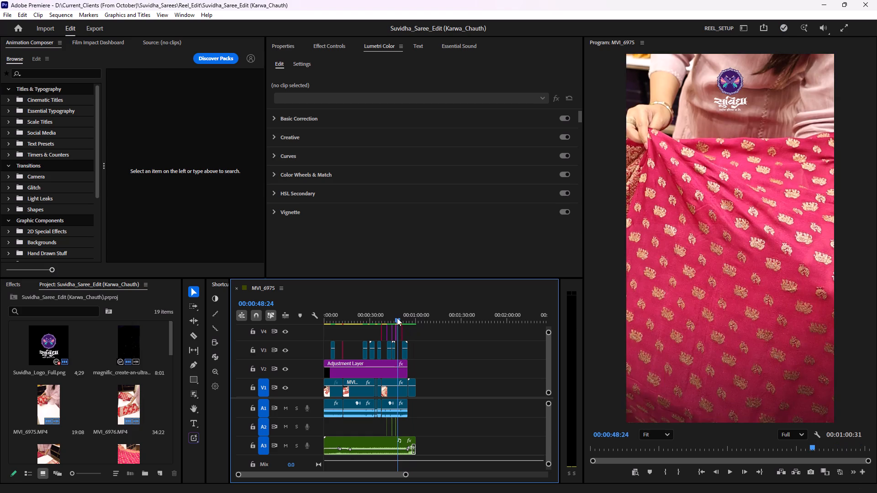
pyautogui.press('space')
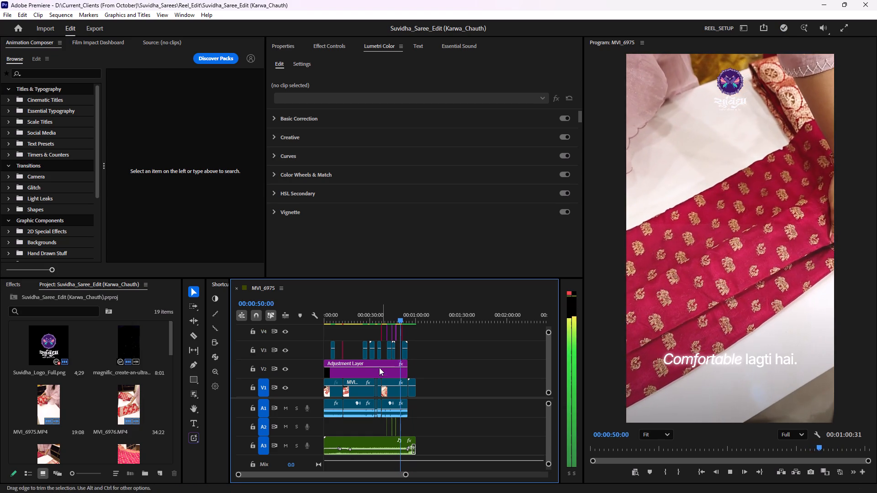
pyautogui.press('space')
pyautogui.moveTo(405, 475); pyautogui.dragTo(365, 467)
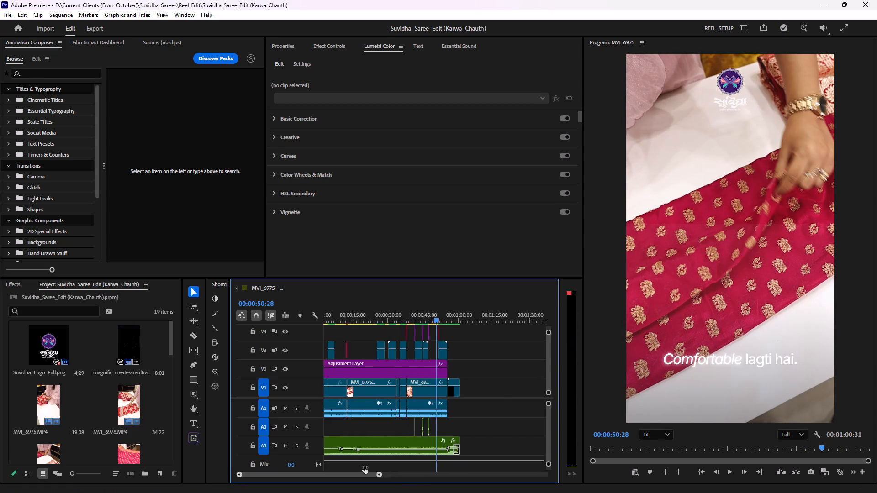
pyautogui.moveTo(365, 467); pyautogui.dragTo(334, 465)
pyautogui.press('space')
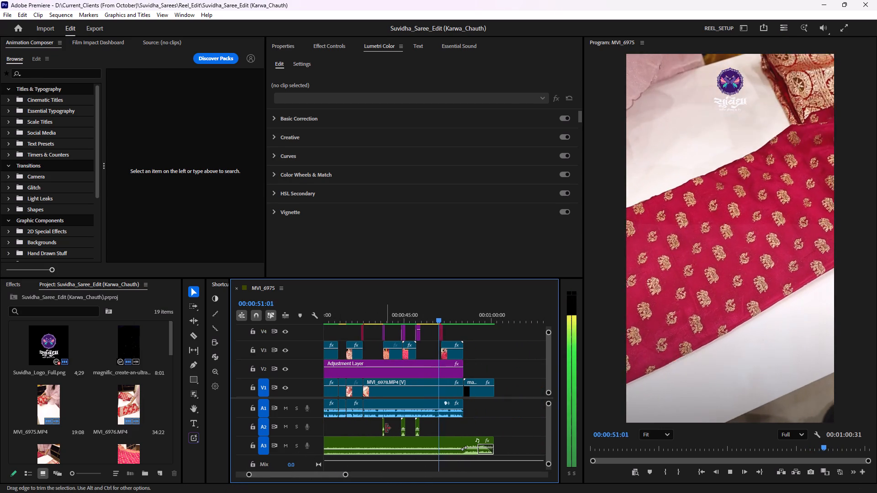
pyautogui.press('space')
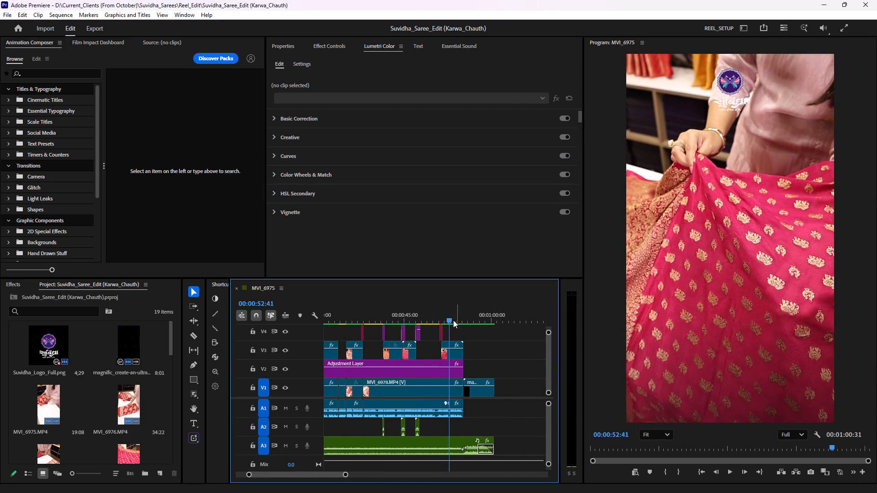
pyautogui.moveTo(453, 319); pyautogui.dragTo(428, 315)
pyautogui.press('space')
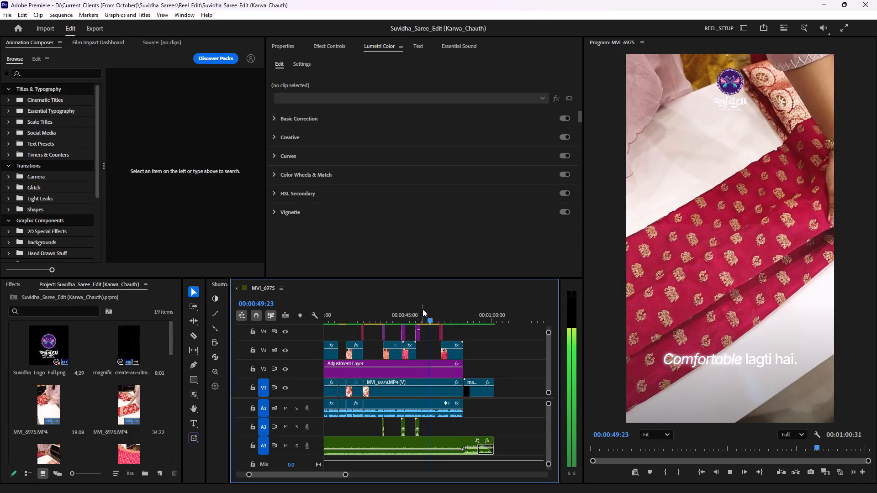
pyautogui.press('space')
pyautogui.press('space')
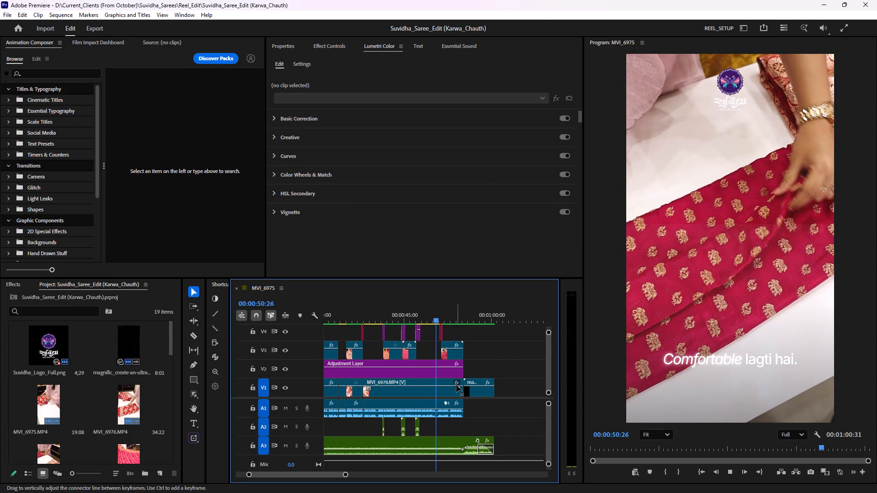
pyautogui.press('space')
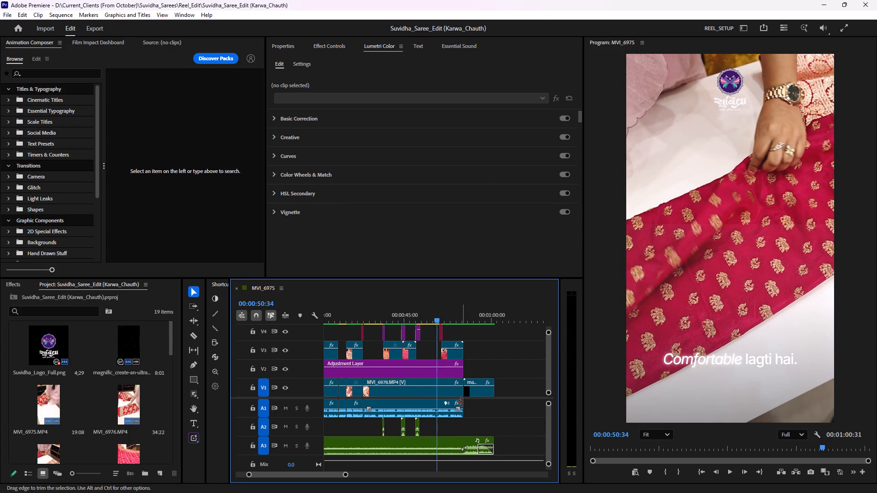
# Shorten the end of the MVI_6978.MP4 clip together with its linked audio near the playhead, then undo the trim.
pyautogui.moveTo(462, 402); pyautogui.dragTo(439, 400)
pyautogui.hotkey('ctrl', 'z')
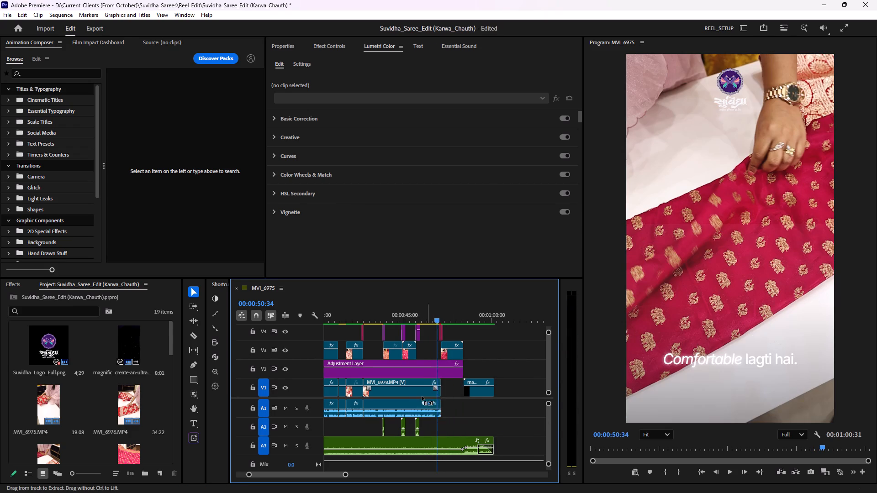
# Unlink the audio on track A1 from the MVI_6978.MP4 video clip.
pyautogui.click(443, 417)
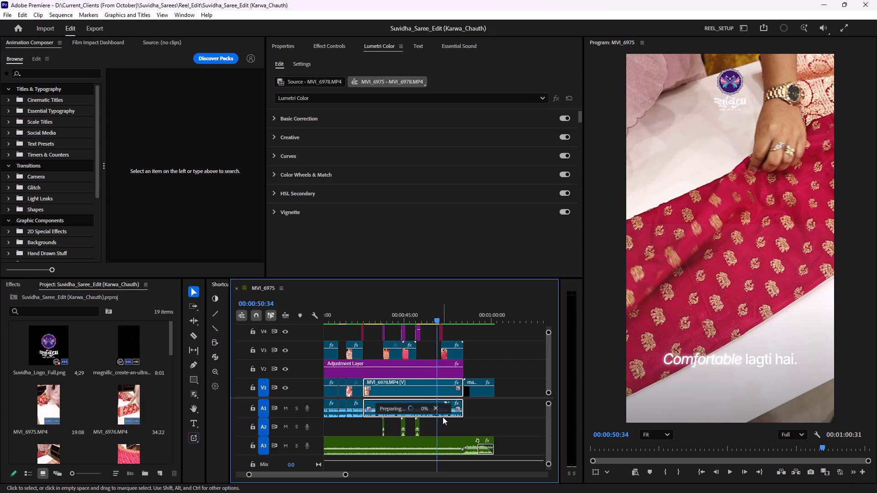
pyautogui.rightClick(443, 416)
pyautogui.click(464, 181)
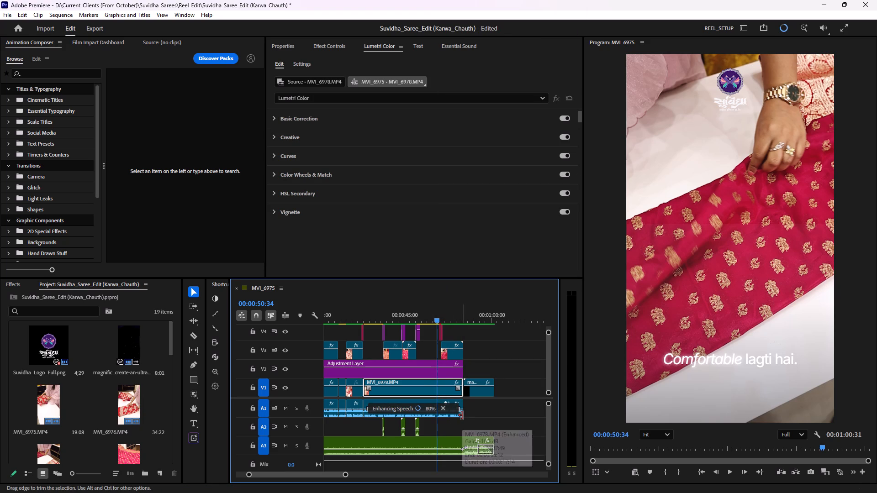
# Trim the end of the MVI_6978.MP4 audio on A1 back to the playhead at 00:00:50:34.
pyautogui.moveTo(464, 403); pyautogui.dragTo(461, 403)
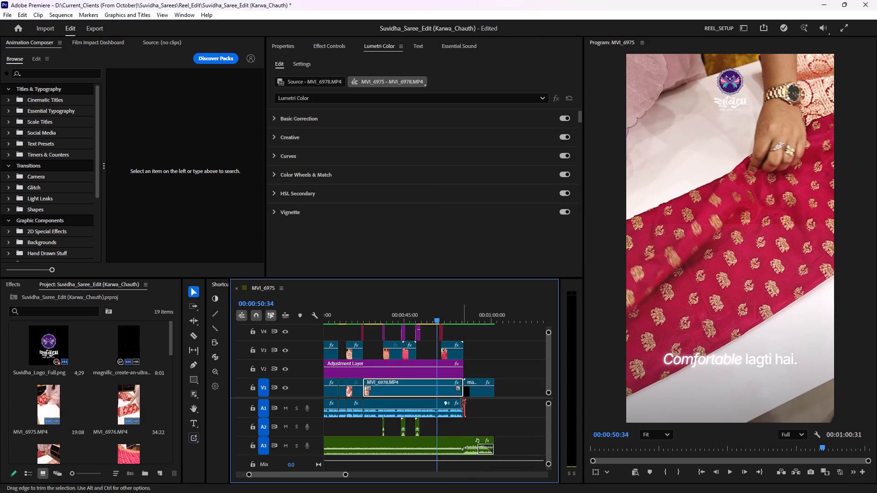
pyautogui.moveTo(461, 403); pyautogui.dragTo(436, 399)
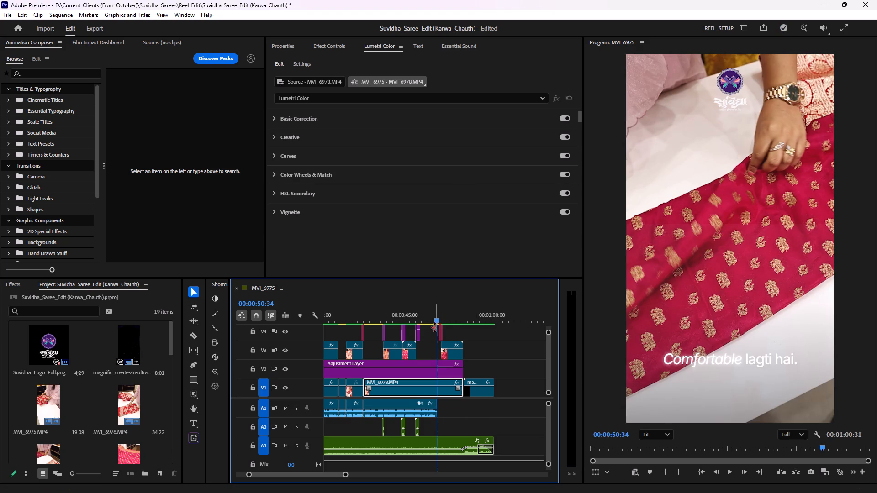
# Replay the sequence leading up to the trimmed A1 audio end to check the cut, and park the playhead at 00:00:50:32.
pyautogui.moveTo(437, 317); pyautogui.dragTo(430, 319)
pyautogui.press('space')
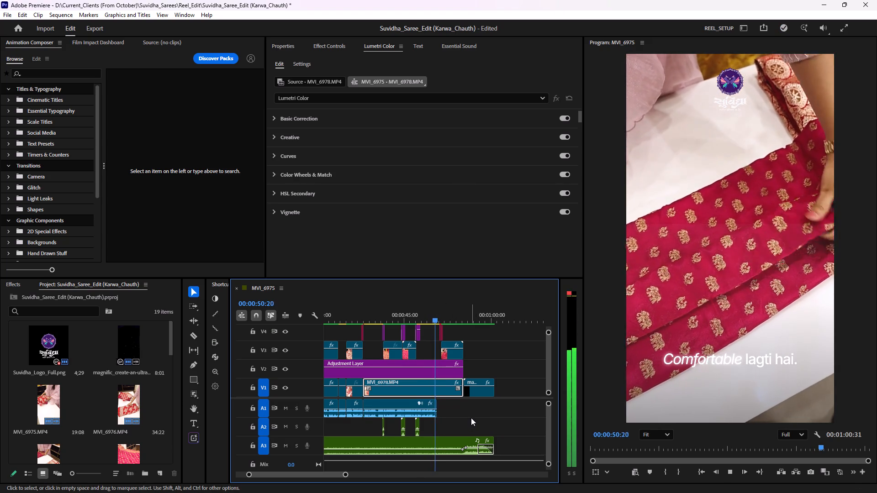
pyautogui.press('space')
pyautogui.moveTo(442, 315); pyautogui.dragTo(435, 316)
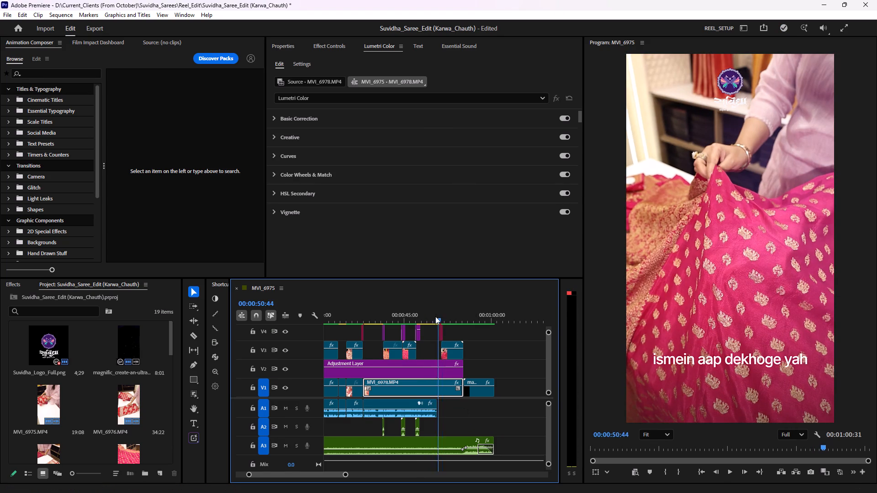
pyautogui.moveTo(435, 316); pyautogui.dragTo(431, 315)
pyautogui.press('space')
pyautogui.press('space')
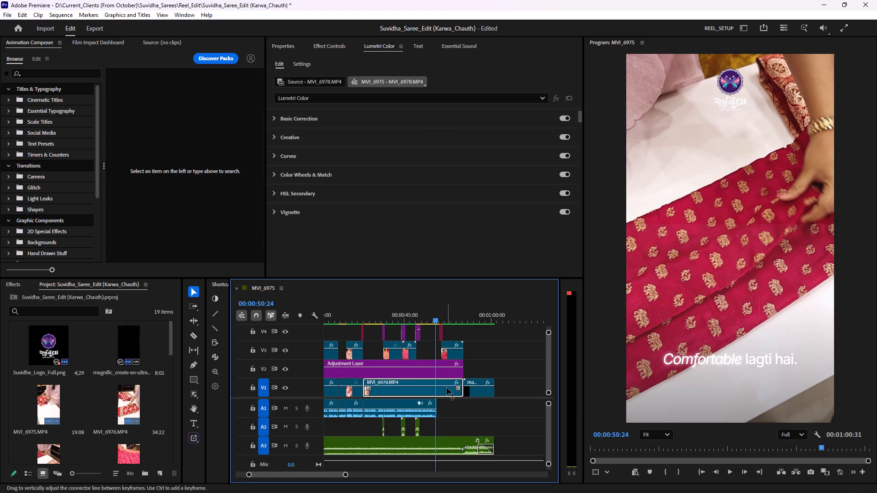
pyautogui.press('space')
pyautogui.press('space')
pyautogui.press('space')
pyautogui.press('space')
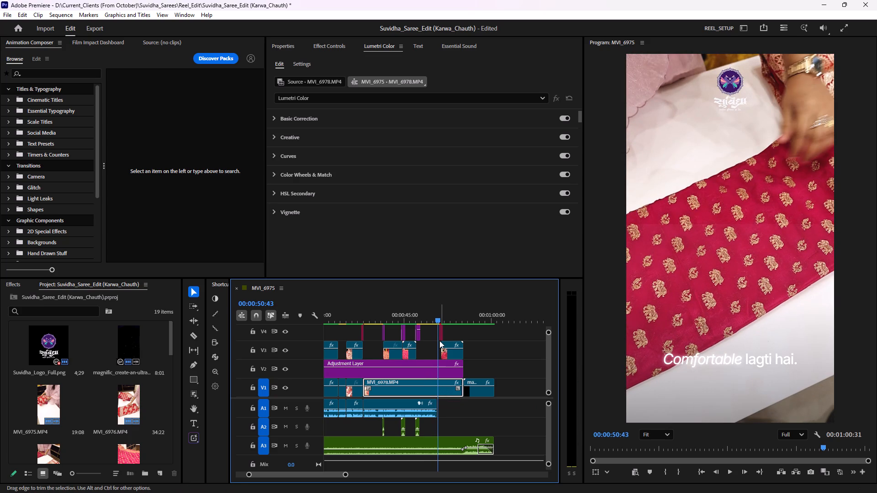
pyautogui.moveTo(438, 318); pyautogui.dragTo(437, 317)
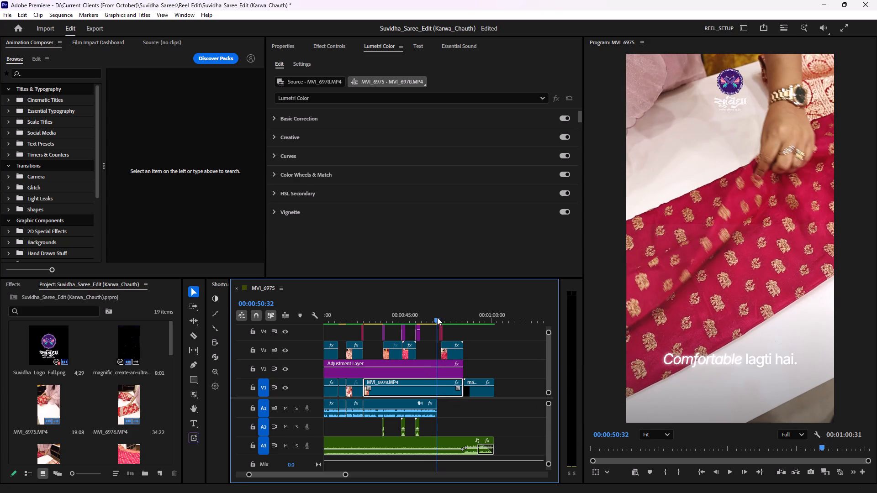
pyautogui.moveTo(437, 317); pyautogui.dragTo(405, 315)
pyautogui.press('space')
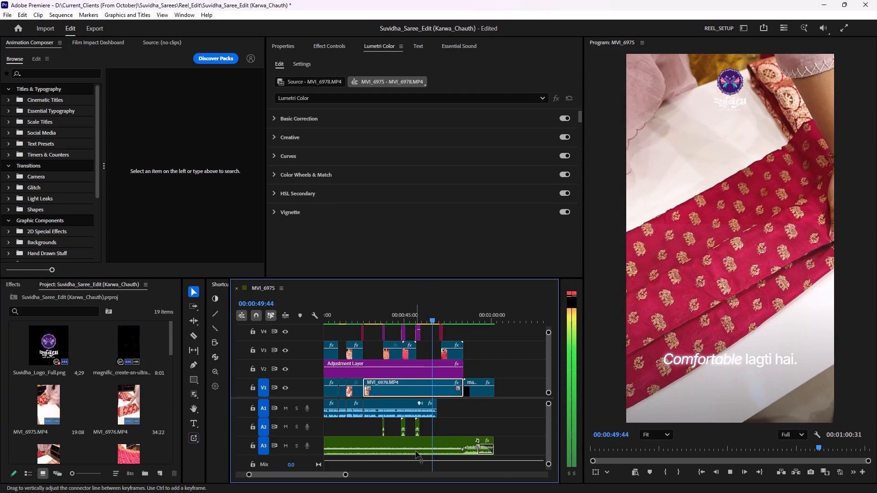
pyautogui.press('space')
pyautogui.click(438, 315)
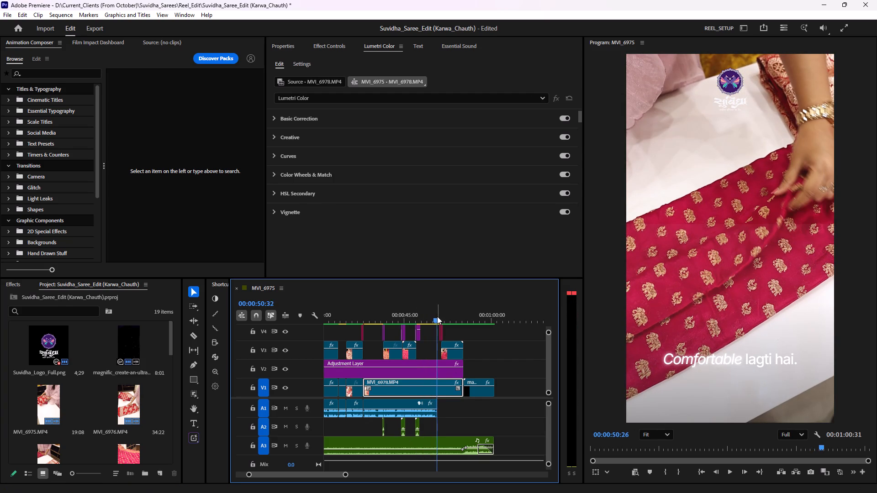
# Trim the end of the A1 audio back to 00:00:50:27 and replay the cut from about 00:00:50:00.
pyautogui.press('space')
pyautogui.press('space')
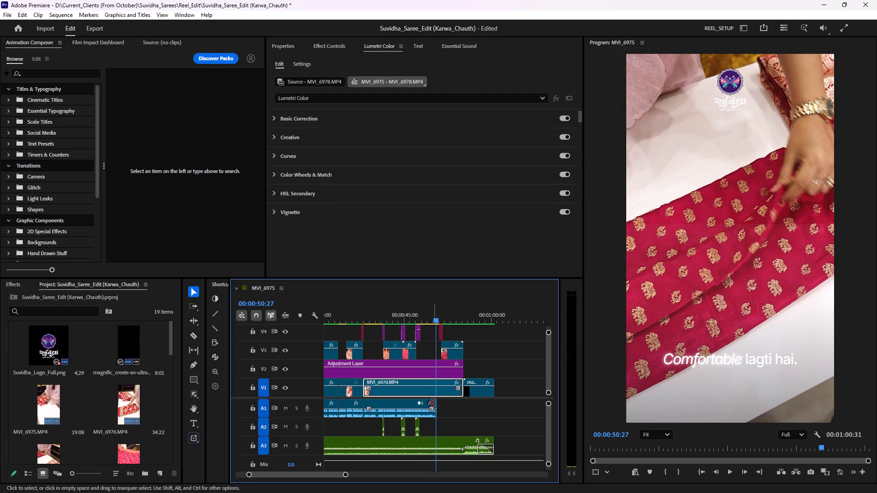
pyautogui.click(436, 402)
pyautogui.click(435, 322)
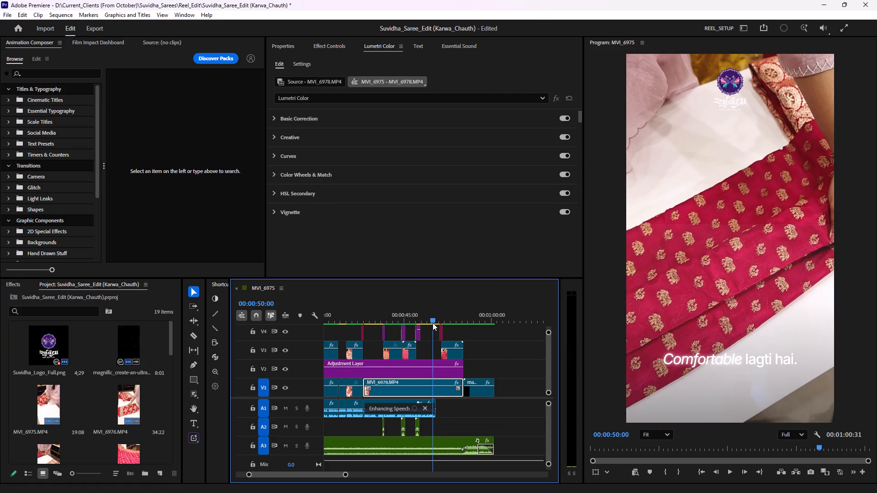
pyautogui.press('space')
pyautogui.press('space')
pyautogui.click(439, 317)
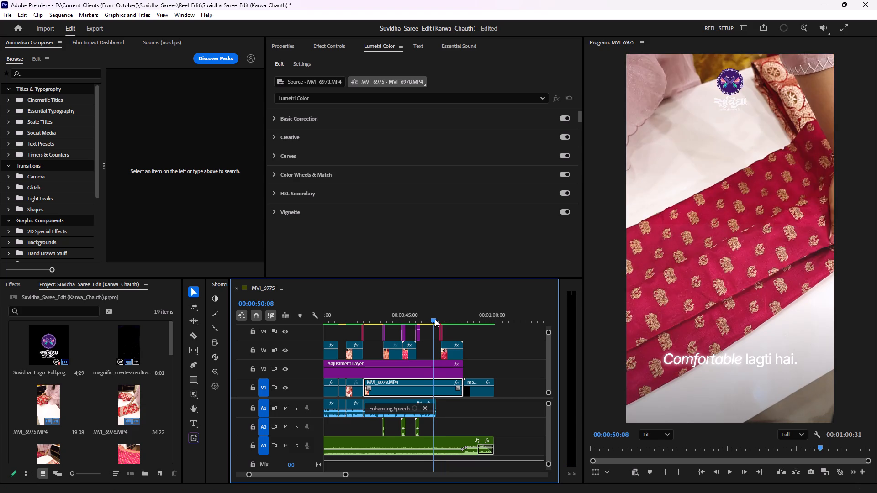
# Move the last V3 clip and the short V4 clip above its start earlier, so they begin where the A1 audio ends, and replay.
pyautogui.moveTo(486, 329); pyautogui.dragTo(435, 350)
pyautogui.moveTo(452, 354); pyautogui.dragTo(447, 352)
pyautogui.click(437, 318)
pyautogui.press('space')
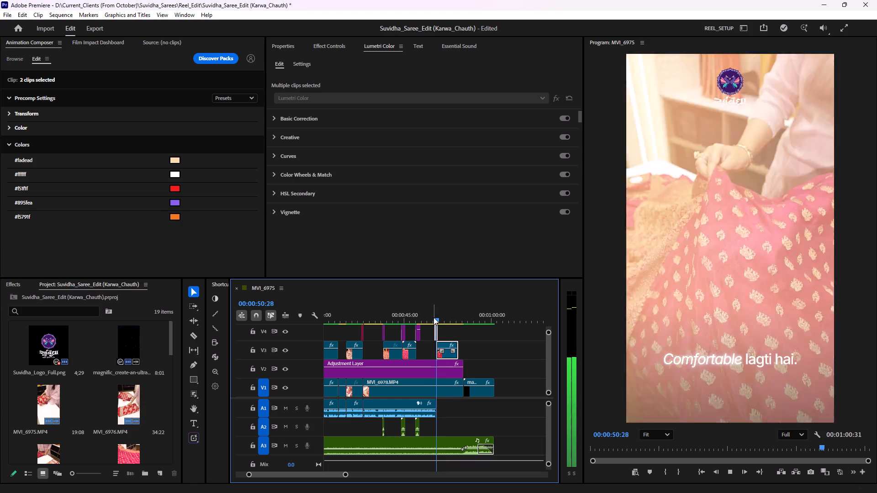
pyautogui.press('space')
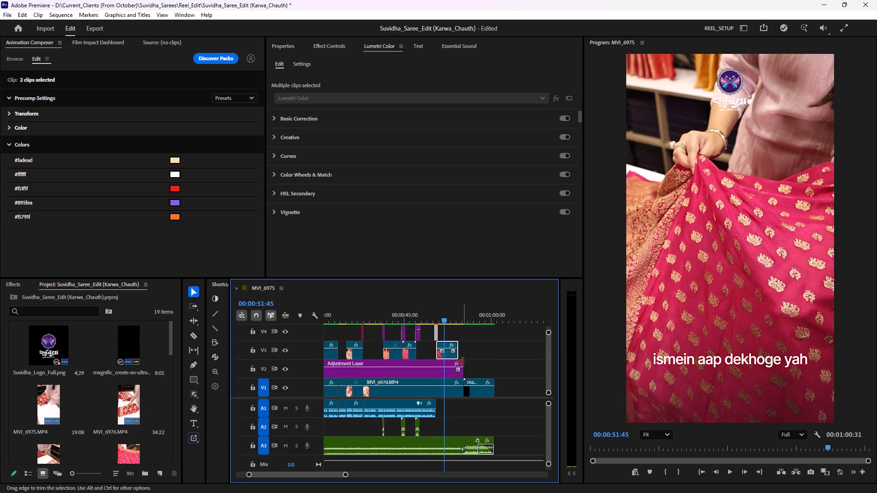
# Trim the ends of the V2 Adjustment Layer and the V1 MVI_6978.MP4 clip back to the end of the last V3 clip.
pyautogui.moveTo(463, 362); pyautogui.dragTo(454, 365)
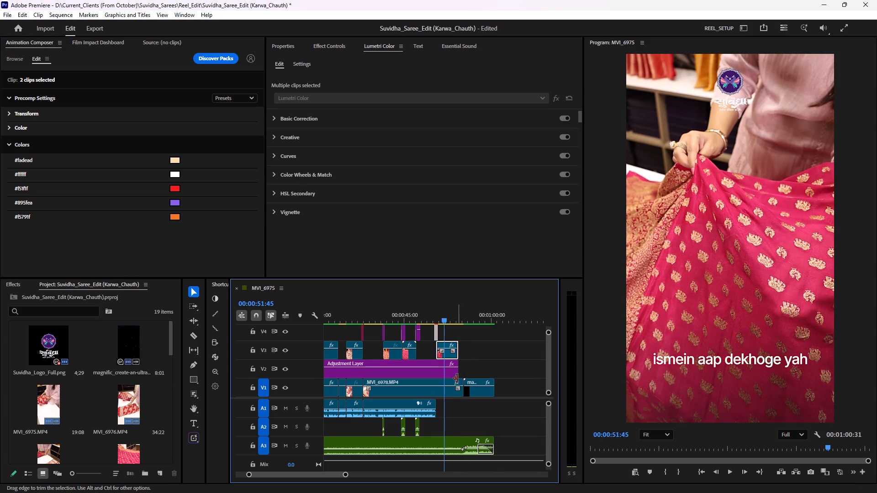
pyautogui.moveTo(463, 382); pyautogui.dragTo(457, 382)
# Move the magnific logo outro clip on V1 earlier to close the gap after MVI_6978.MP4.
pyautogui.moveTo(477, 393); pyautogui.dragTo(476, 393)
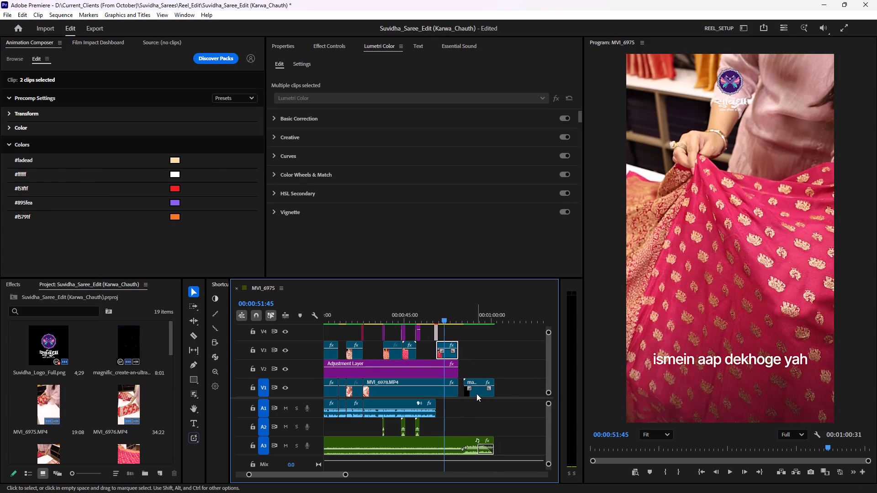
pyautogui.moveTo(476, 393); pyautogui.dragTo(471, 393)
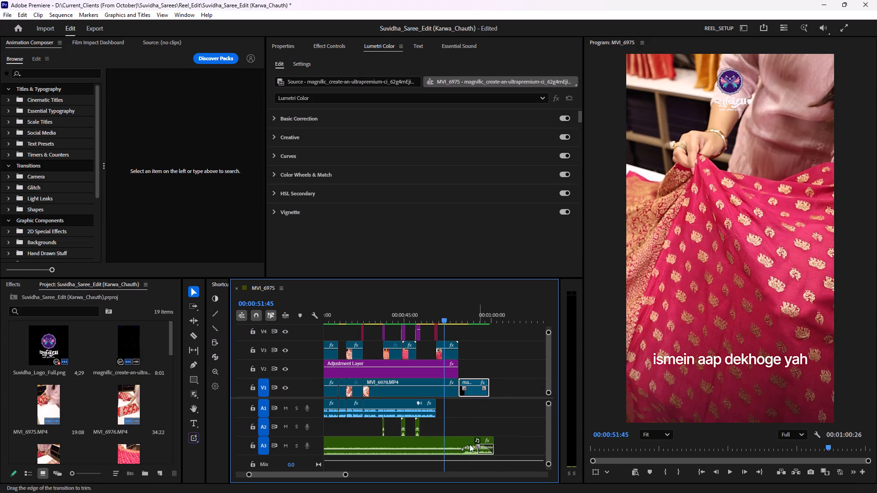
# Shift the last volume Level keyframes of the A3 music back to about 00:00:49:34 and play through the ending.
pyautogui.click(454, 442)
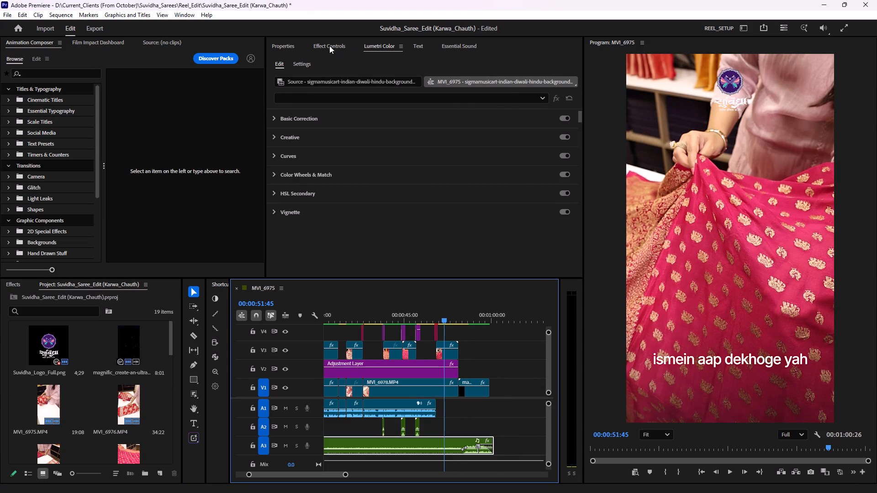
pyautogui.click(327, 41)
pyautogui.click(559, 66)
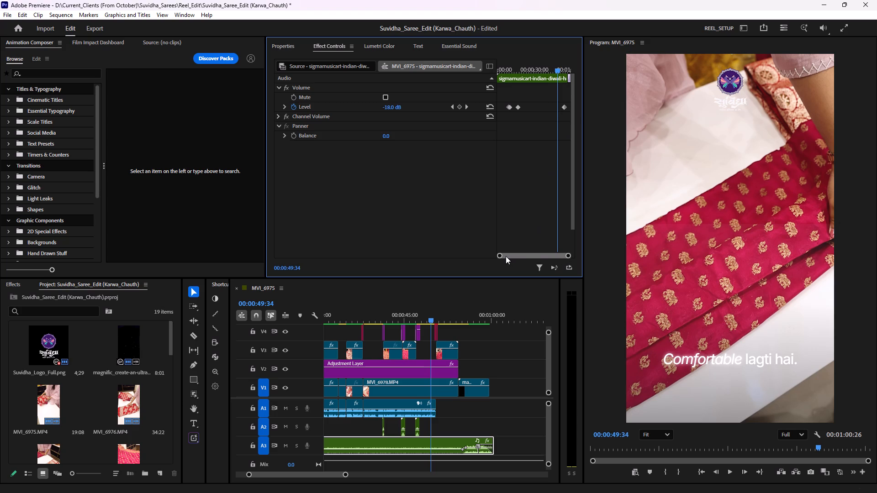
pyautogui.moveTo(502, 256); pyautogui.dragTo(512, 257)
pyautogui.moveTo(500, 257); pyautogui.dragTo(515, 259)
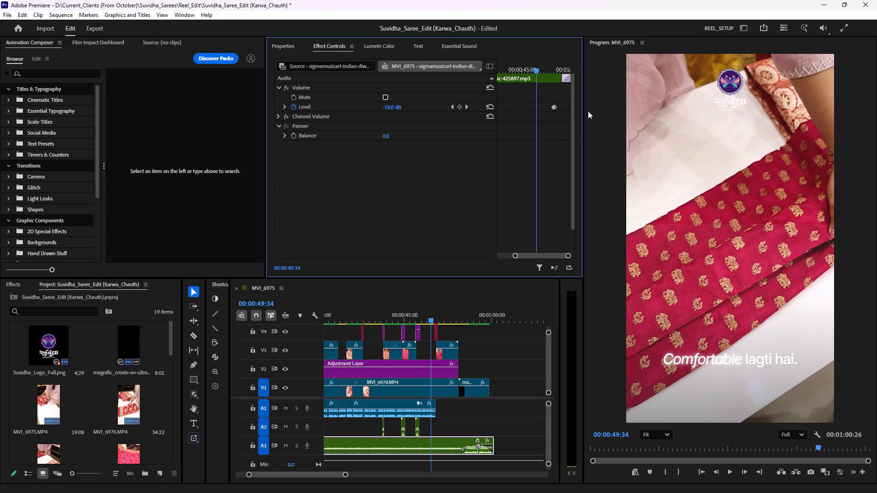
pyautogui.moveTo(559, 99); pyautogui.dragTo(551, 113)
pyautogui.moveTo(554, 108); pyautogui.dragTo(539, 109)
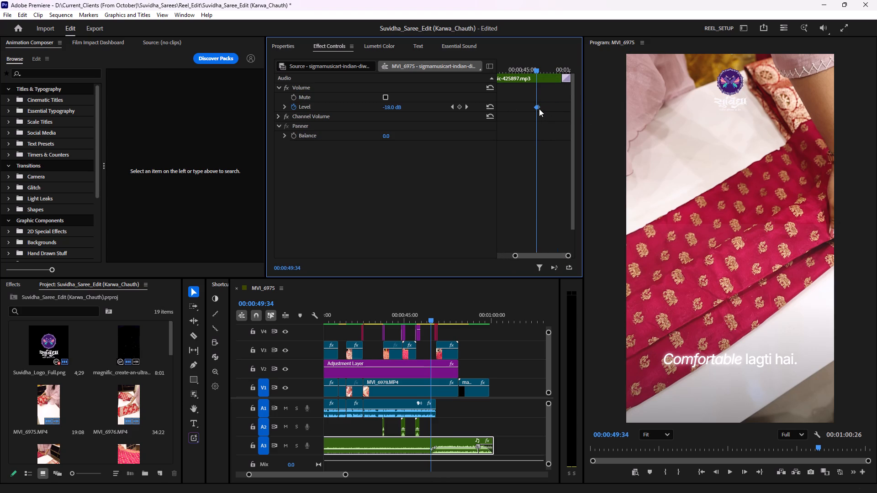
pyautogui.moveTo(539, 109); pyautogui.dragTo(538, 109)
pyautogui.click(537, 66)
pyautogui.press('space')
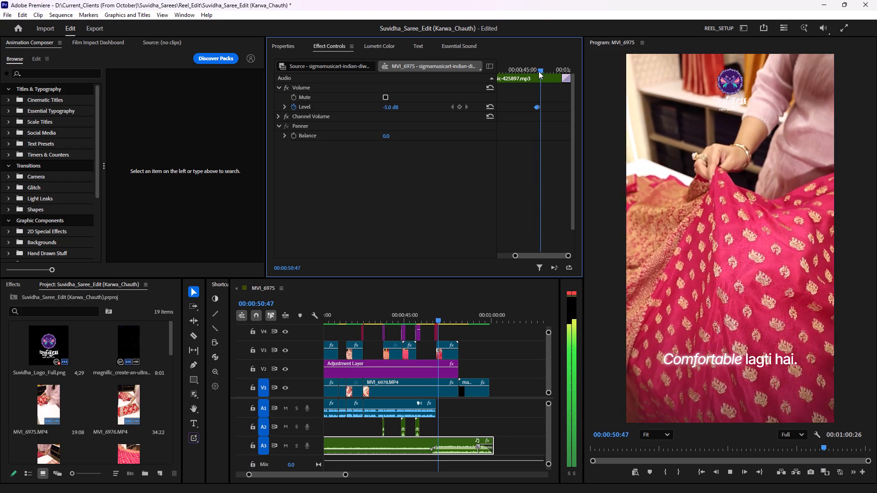
pyautogui.press('space')
pyautogui.moveTo(542, 67); pyautogui.dragTo(533, 71)
pyautogui.press('space')
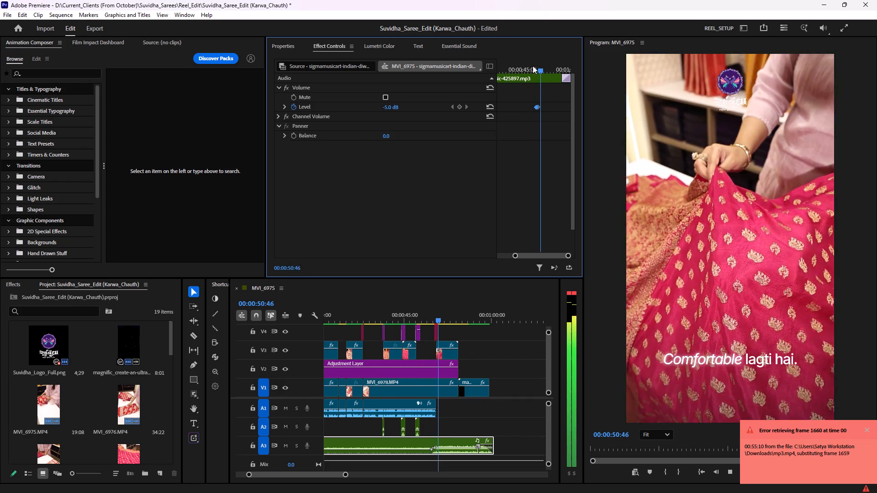
pyautogui.click(486, 360)
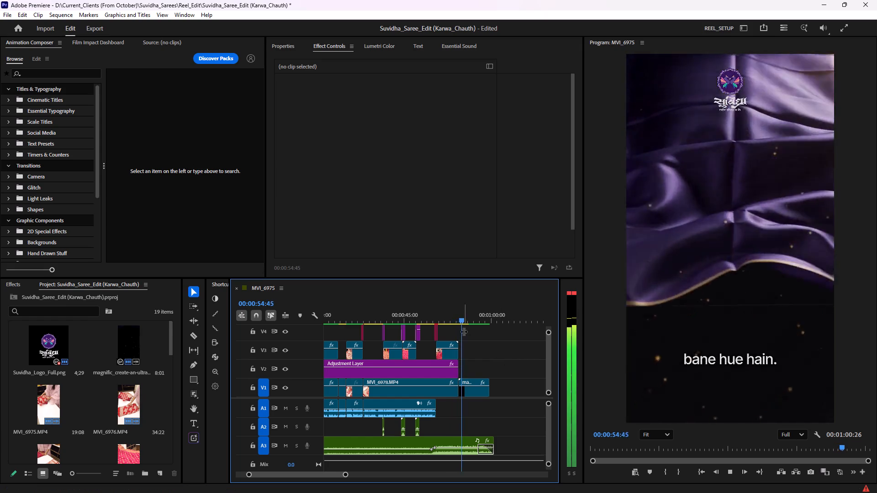
pyautogui.press('space')
# Trim the ends of the Graphic, mp3.mp4 and Suvidha_Logo_Full.png clips on V6–V8 together back to the start of the outro clip.
pyautogui.keyDown('ctrl'); pyautogui.scroll(14, 481, 340); pyautogui.keyUp('ctrl')
pyautogui.keyDown('ctrl'); pyautogui.scroll(-7, 483, 339); pyautogui.keyUp('ctrl')
pyautogui.keyDown('ctrl'); pyautogui.scroll(2, 483, 339); pyautogui.keyUp('ctrl')
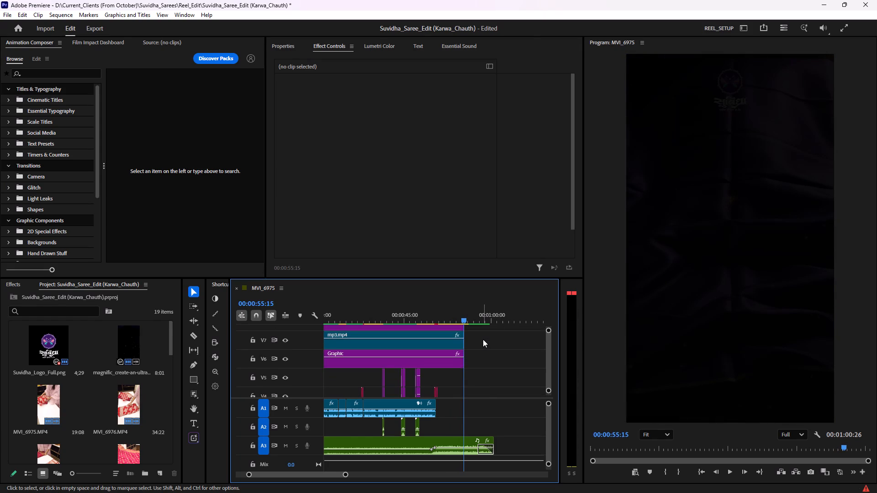
pyautogui.keyDown('ctrl'); pyautogui.scroll(-7, 483, 339); pyautogui.keyUp('ctrl')
pyautogui.keyDown('ctrl'); pyautogui.scroll(12, 483, 339); pyautogui.keyUp('ctrl')
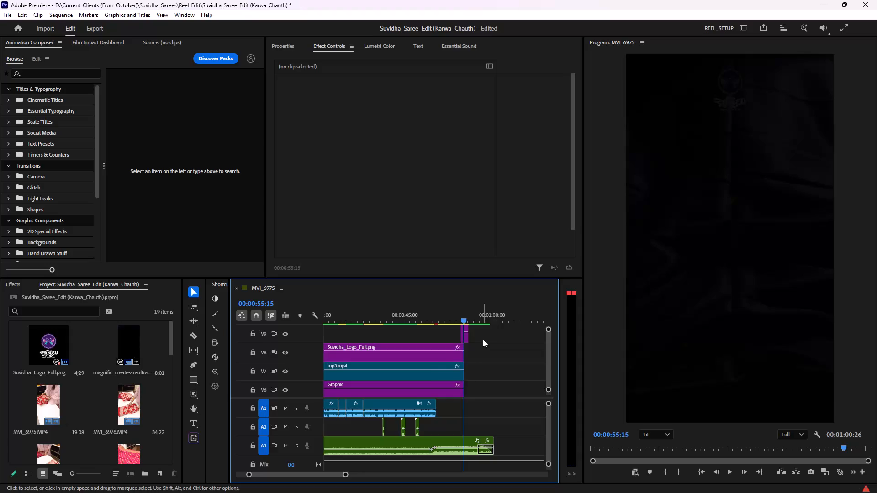
pyautogui.keyDown('ctrl'); pyautogui.scroll(-3, 481, 339); pyautogui.keyUp('ctrl')
pyautogui.keyDown('shift'); pyautogui.click(431, 380); pyautogui.keyUp('shift')
pyautogui.keyDown('shift'); pyautogui.click(425, 360); pyautogui.keyUp('shift')
pyautogui.keyDown('shift'); pyautogui.click(425, 343); pyautogui.keyUp('shift')
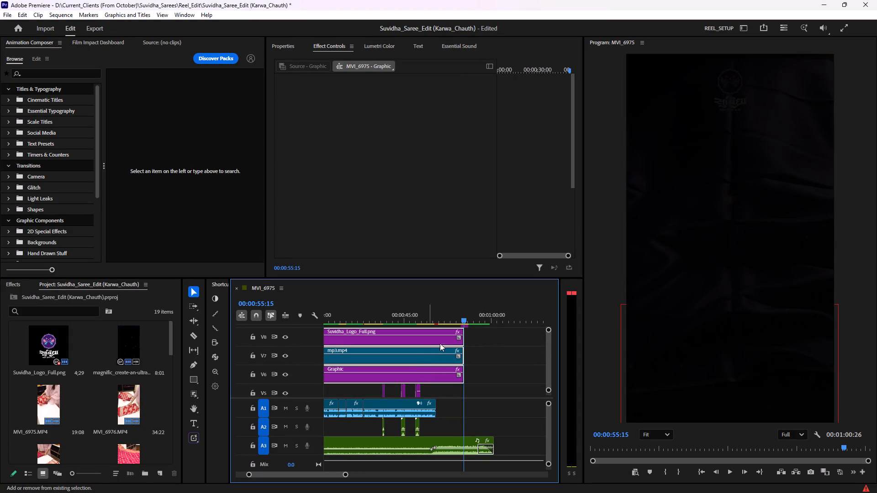
pyautogui.moveTo(461, 348); pyautogui.dragTo(457, 348)
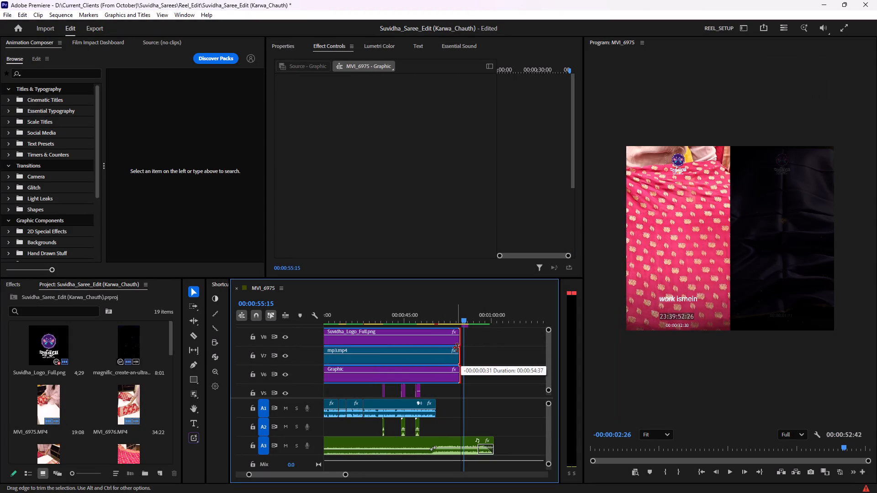
pyautogui.moveTo(457, 348); pyautogui.dragTo(454, 347)
# Move the Mister Horse Adjustment transition clips on V9 earlier, over the cut into the outro, and play from 00:00:53:39.
pyautogui.moveTo(462, 322); pyautogui.dragTo(455, 322)
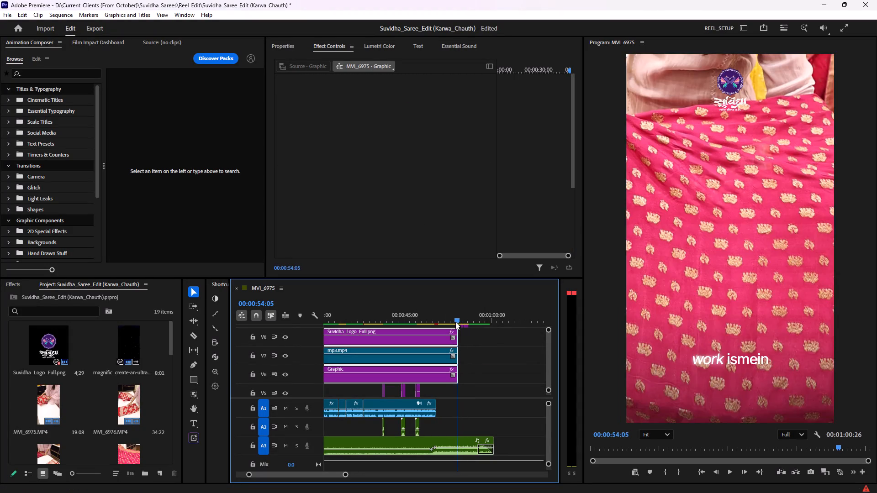
pyautogui.moveTo(455, 322); pyautogui.dragTo(453, 322)
pyautogui.press('space')
pyautogui.press('space')
pyautogui.keyDown('ctrl'); pyautogui.scroll(7, 473, 349); pyautogui.keyUp('ctrl')
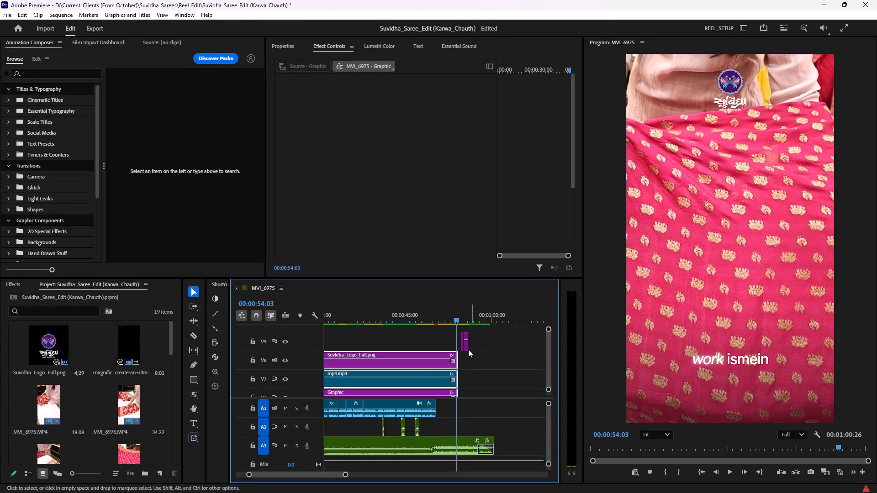
pyautogui.moveTo(466, 347); pyautogui.dragTo(461, 349)
pyautogui.click(455, 320)
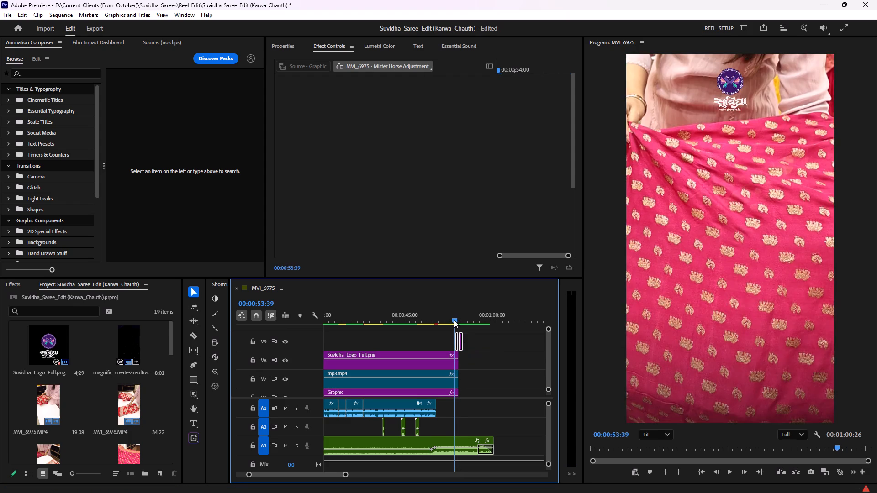
pyautogui.press('space')
# Trim the end of the A3 music to match the end of the outro clip at 00:00:59:37 and replay from 00:00:49:39.
pyautogui.keyDown('ctrl'); pyautogui.scroll(-3, 486, 353); pyautogui.keyUp('ctrl')
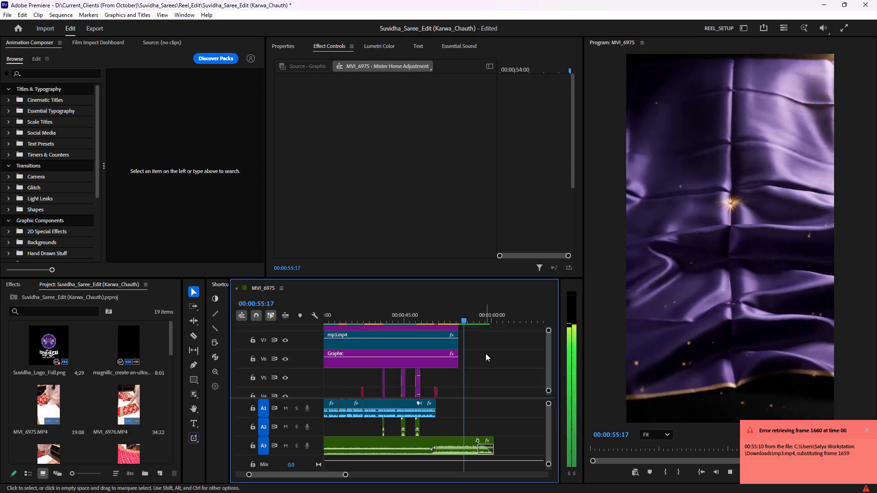
pyautogui.keyDown('ctrl'); pyautogui.scroll(-16, 486, 353); pyautogui.keyUp('ctrl')
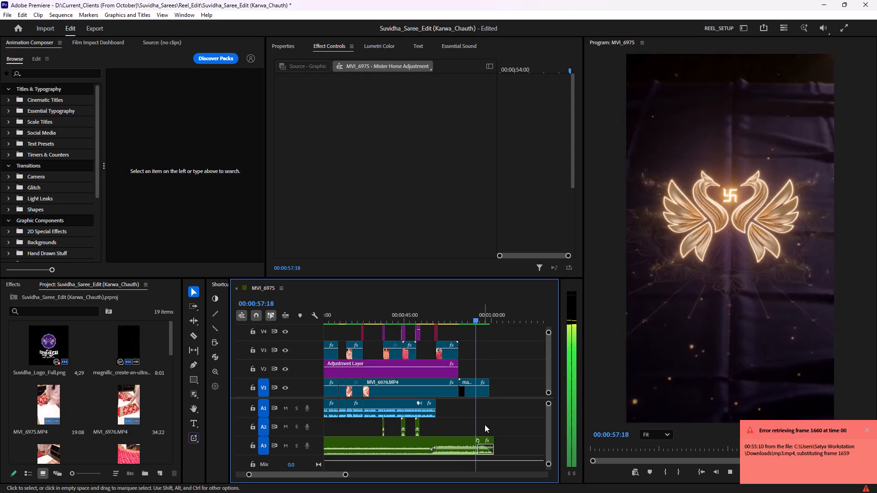
pyautogui.moveTo(494, 441); pyautogui.dragTo(485, 441)
pyautogui.press('space')
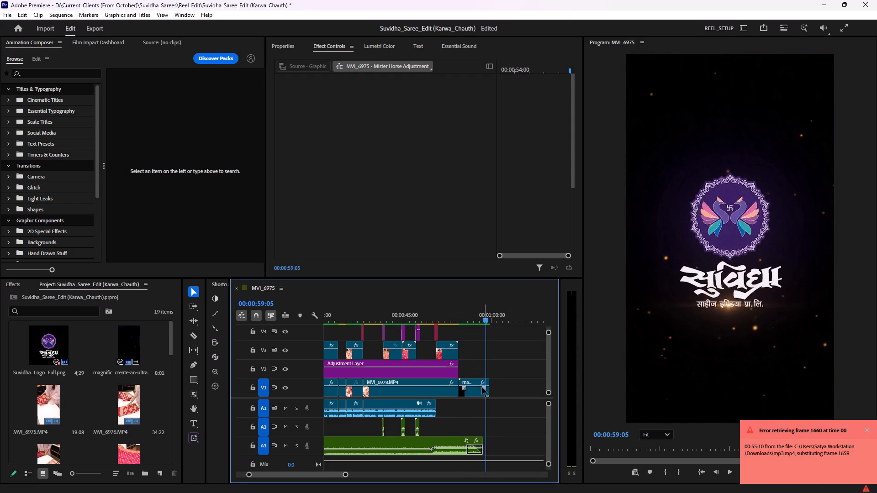
pyautogui.moveTo(486, 318); pyautogui.dragTo(455, 322)
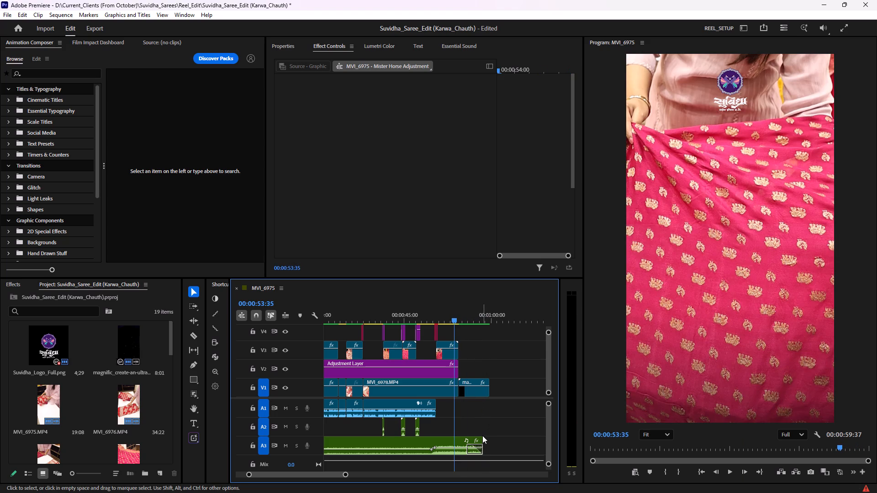
pyautogui.moveTo(481, 438); pyautogui.dragTo(487, 438)
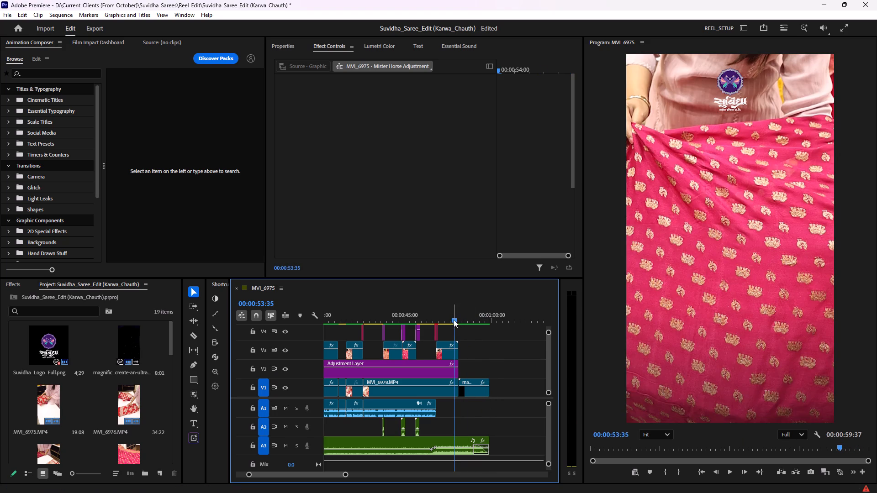
pyautogui.moveTo(452, 317); pyautogui.dragTo(433, 320)
pyautogui.press('space')
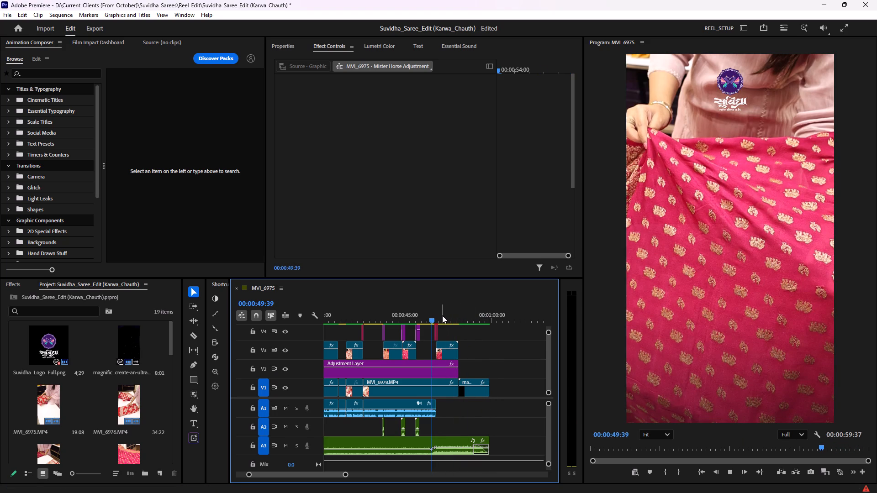
# Save the project and render the sequence previews, playing back from the start.
pyautogui.hotkey('ctrl', 's')
pyautogui.press('Return')
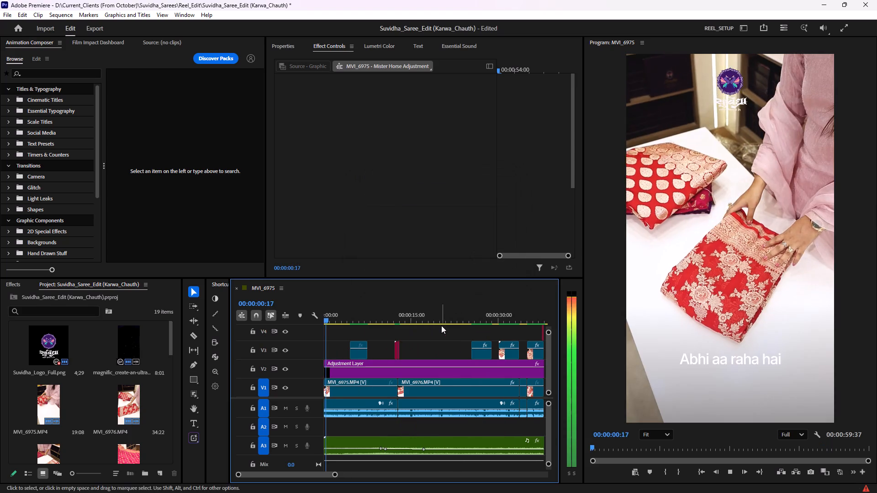
# Review the ending of the whole sequence from about 00:00:46:25 through the logo outro.
pyautogui.moveTo(336, 473); pyautogui.dragTo(352, 477)
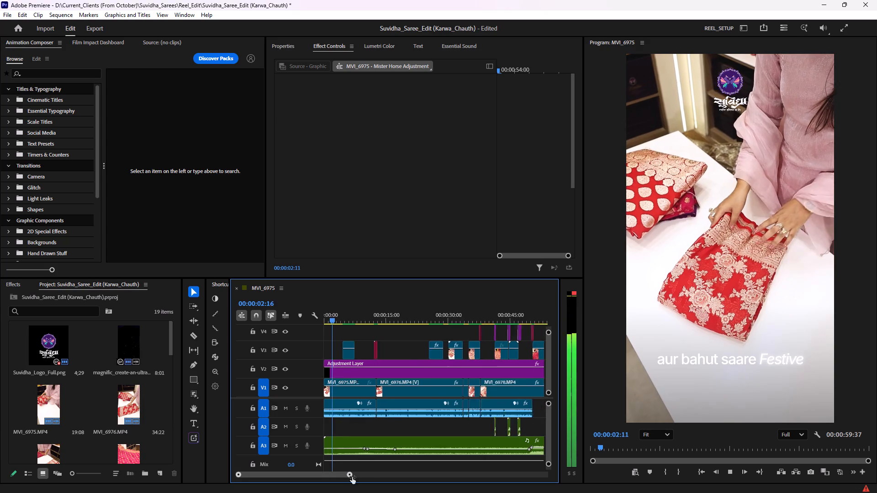
pyautogui.moveTo(352, 477); pyautogui.dragTo(393, 482)
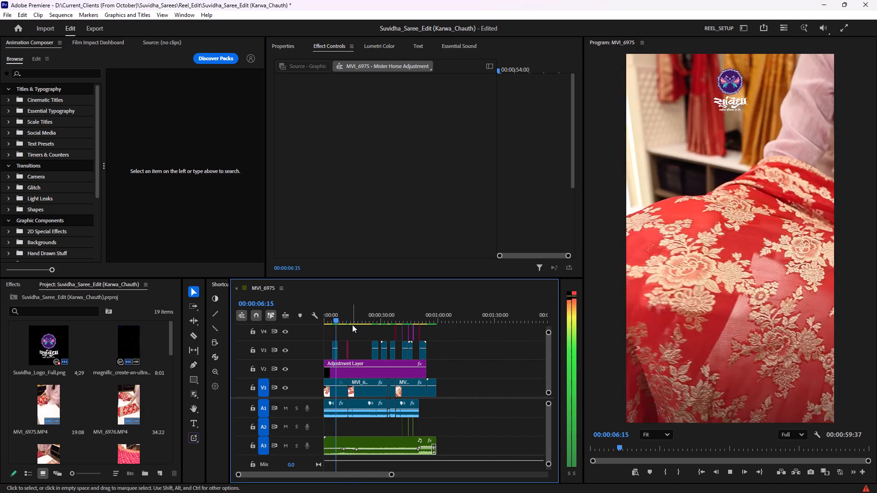
pyautogui.click(414, 315)
pyautogui.press('space')
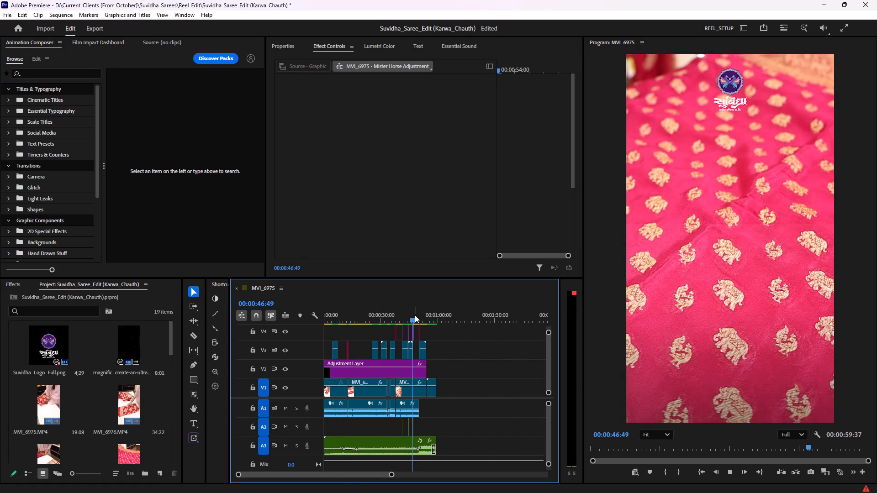
pyautogui.press('space')
pyautogui.click(414, 311)
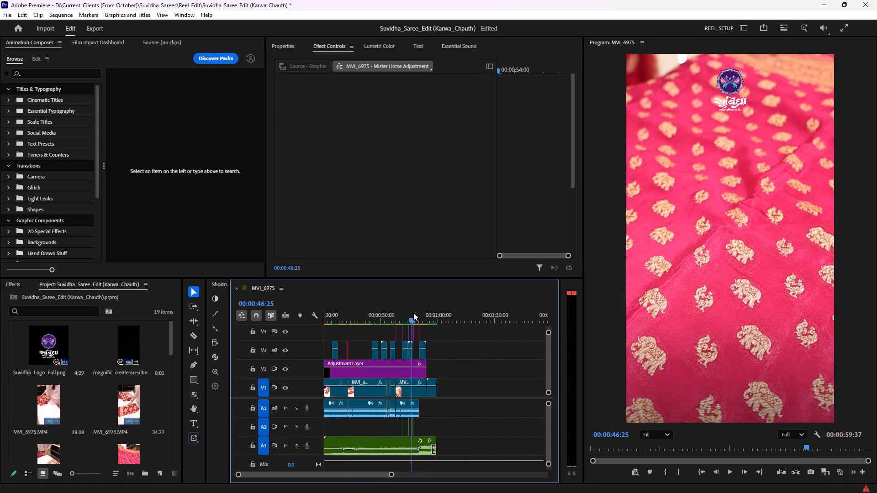
pyautogui.press('space')
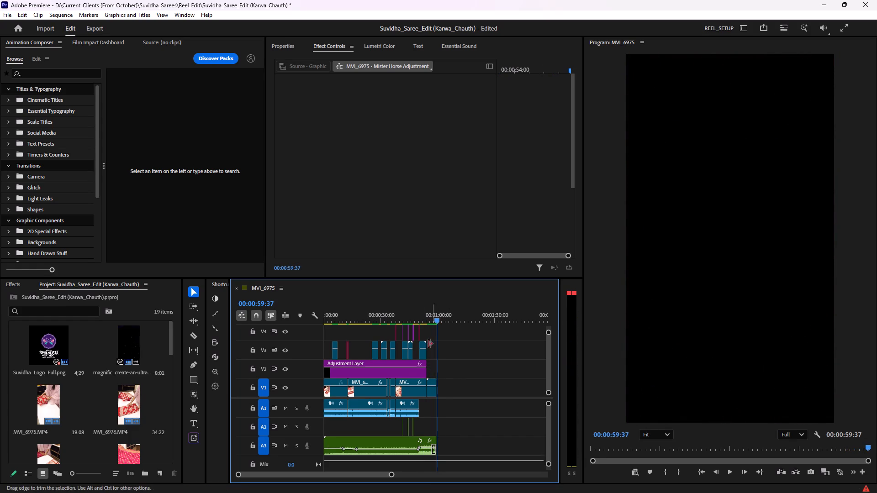
pyautogui.click(437, 319)
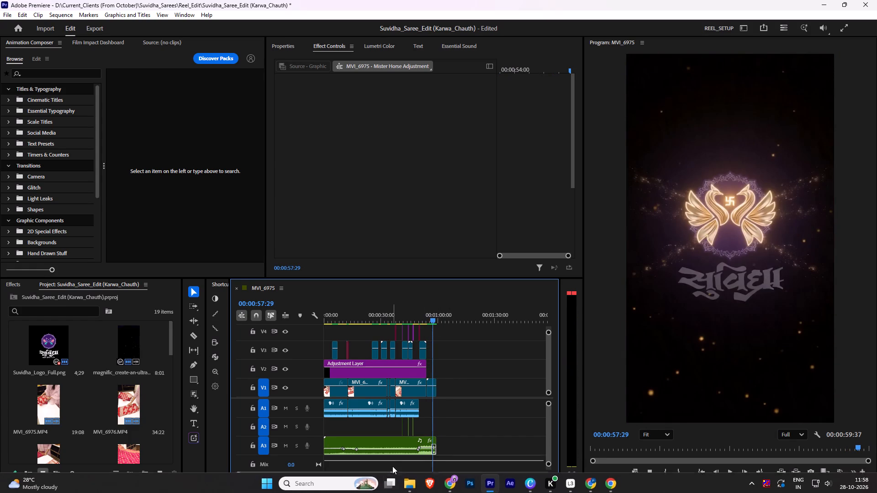
# Add a short fade-out transition at the end of the logo outro clip on V1 while playing the ending.
pyautogui.moveTo(391, 475); pyautogui.dragTo(325, 467)
pyautogui.press('space')
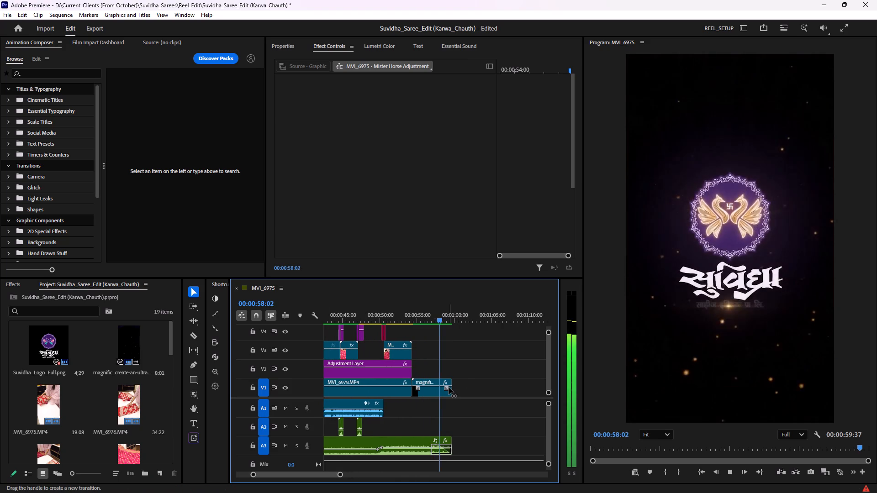
pyautogui.click(447, 388)
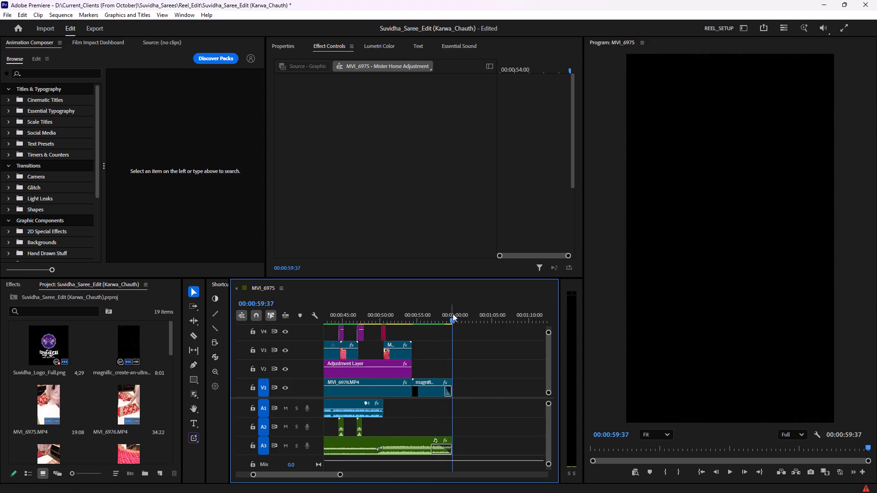
# Shorten the closing fade of the A3 music slightly and replay the outro from 00:00:57:23.
pyautogui.moveTo(452, 314); pyautogui.dragTo(437, 315)
pyautogui.click(429, 444)
pyautogui.click(432, 446)
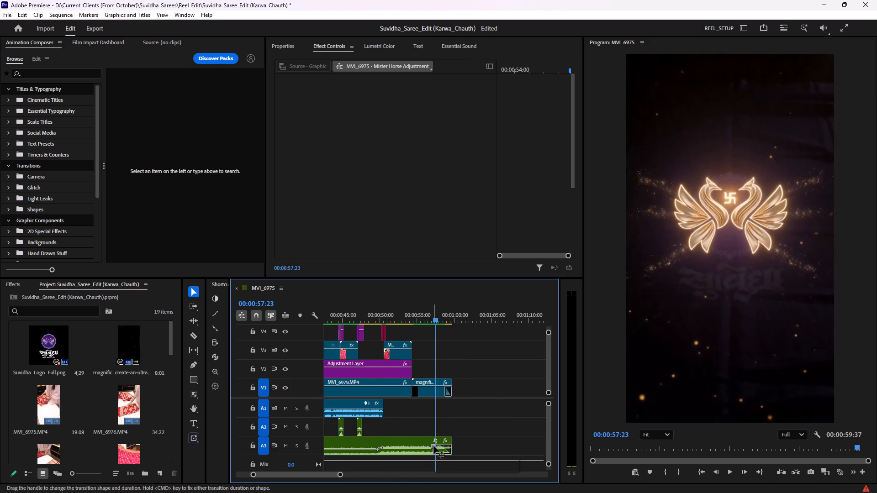
pyautogui.press('space')
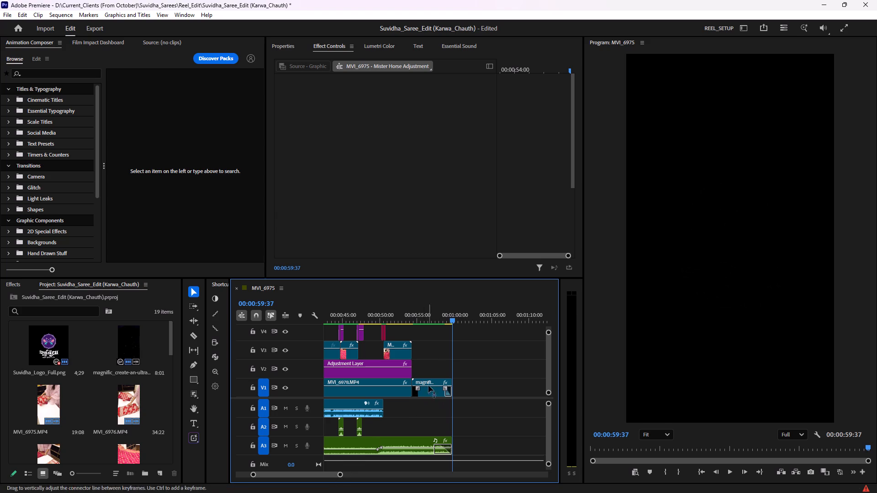
# Set the speed of the V1 logo outro clip to 125%, keeping Optical flow time interpolation.
pyautogui.click(431, 391)
pyautogui.rightClick(431, 391)
pyautogui.click(462, 309)
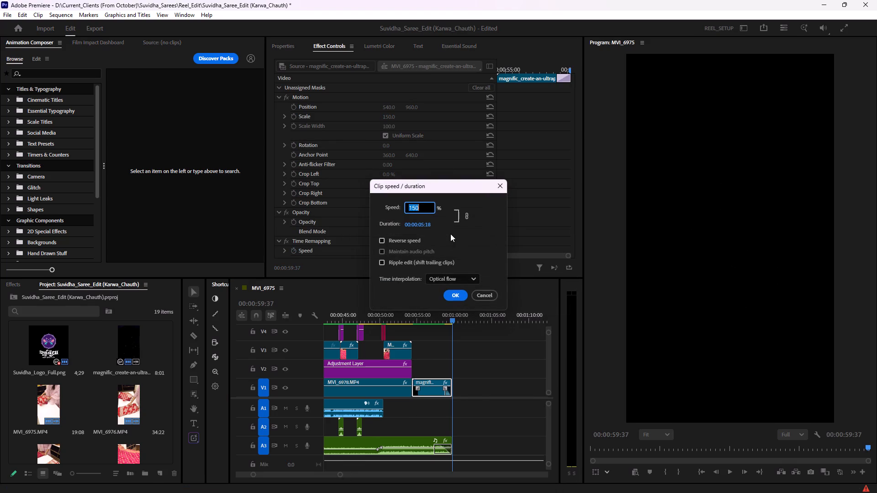
pyautogui.press('1')
pyautogui.press('2')
pyautogui.press('5')
pyautogui.click(456, 297)
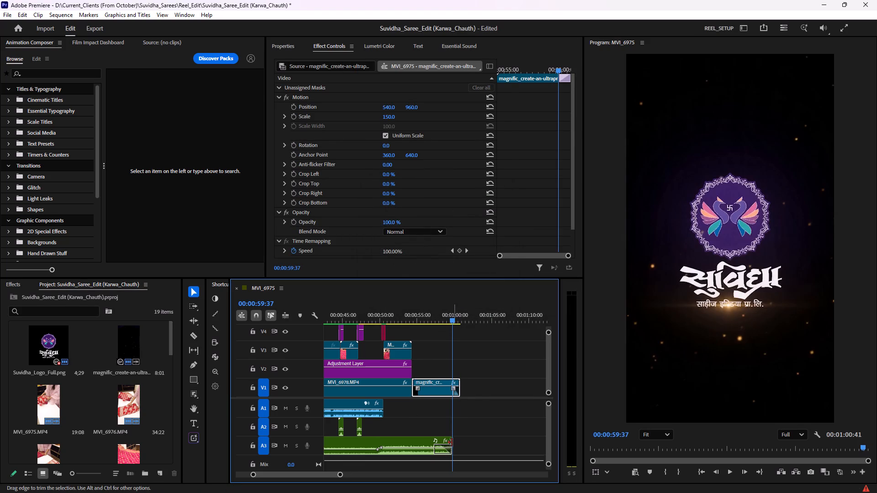
# Extend the end of the A3 music to match the outro clip's end at 00:01:00:41.
pyautogui.moveTo(451, 441); pyautogui.dragTo(461, 441)
# Lengthen the fade-out transition on the V1 outro clip and play the ending from 00:00:58:31.
pyautogui.moveTo(451, 312); pyautogui.dragTo(445, 314)
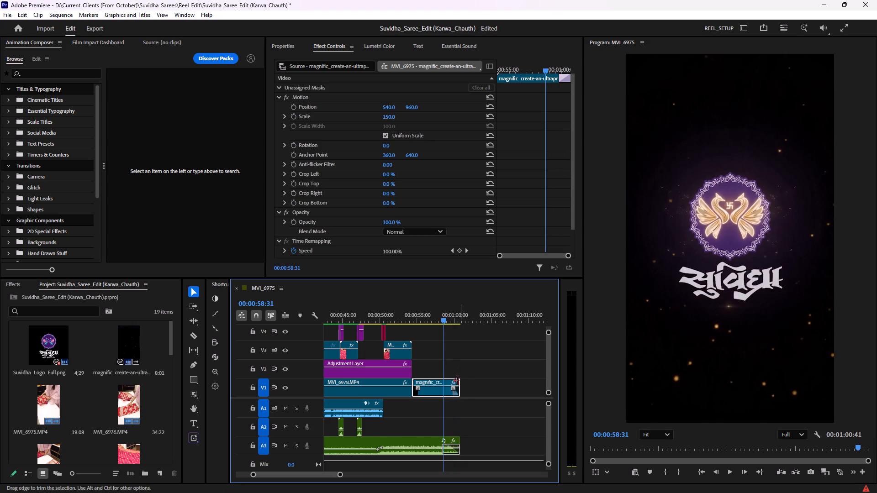
pyautogui.moveTo(451, 389); pyautogui.dragTo(446, 390)
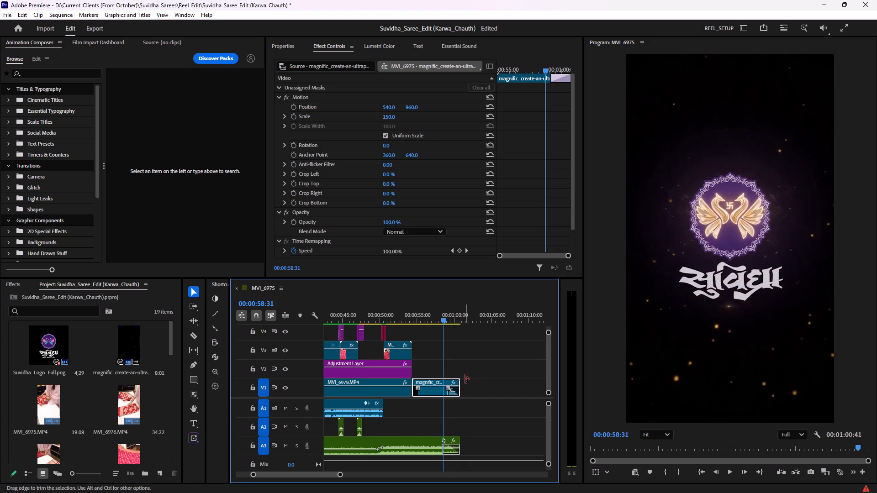
pyautogui.press('space')
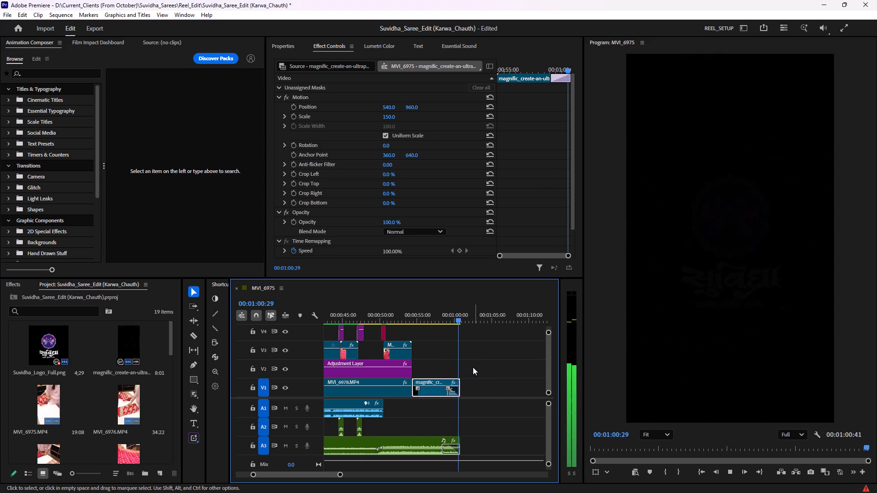
# Review the middle of the reel up to about 00:00:29:41, checking the b-roll against the Anushka Sharma captions.
pyautogui.moveTo(338, 475); pyautogui.dragTo(353, 476)
pyautogui.moveTo(327, 473); pyautogui.dragTo(308, 474)
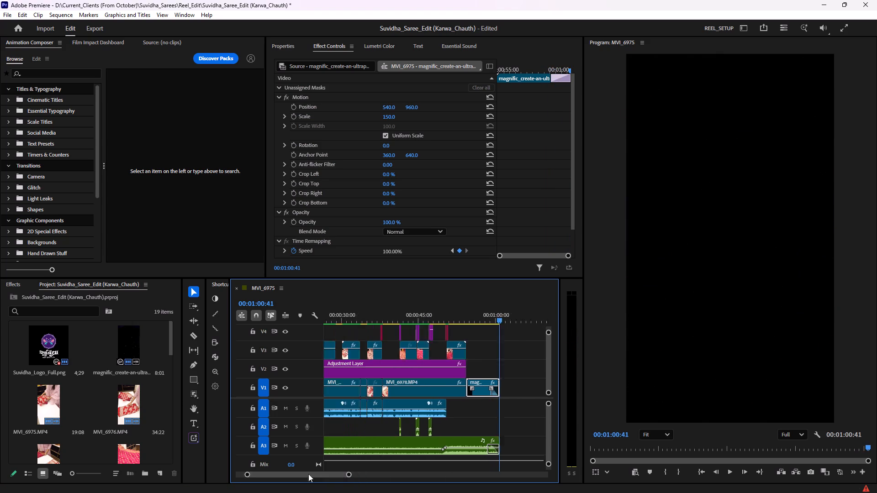
pyautogui.moveTo(308, 474); pyautogui.dragTo(291, 472)
pyautogui.moveTo(340, 476); pyautogui.dragTo(375, 477)
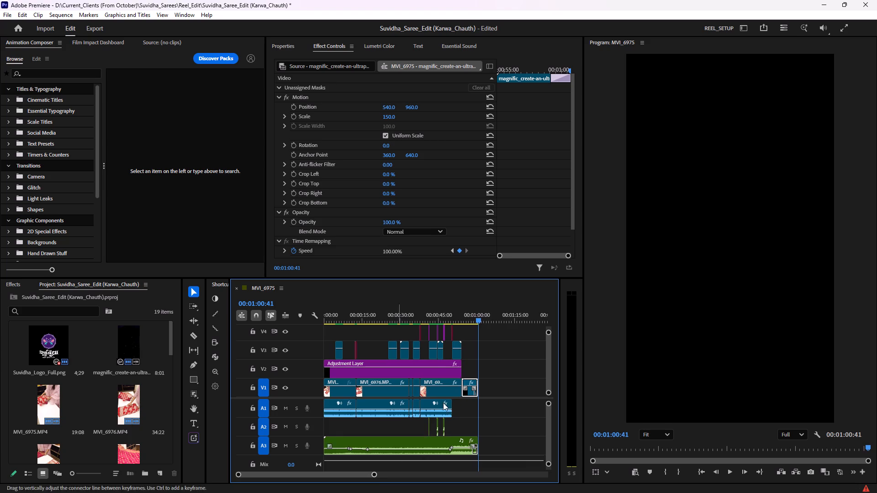
pyautogui.moveTo(475, 314); pyautogui.dragTo(375, 294)
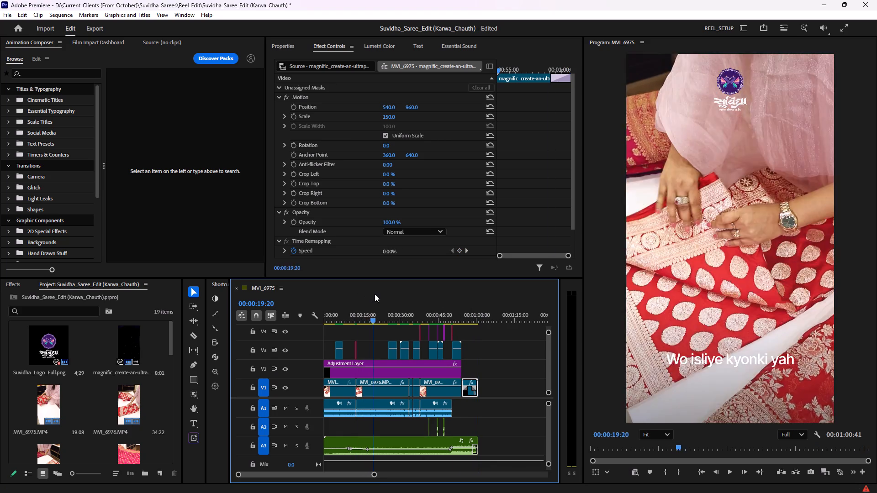
pyautogui.moveTo(375, 294); pyautogui.dragTo(370, 297)
pyautogui.press('space')
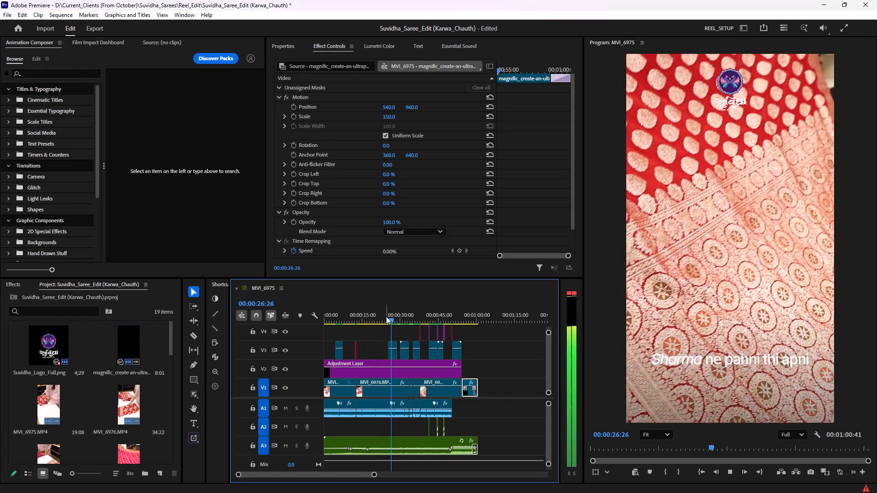
pyautogui.press('space')
pyautogui.moveTo(392, 317); pyautogui.dragTo(360, 314)
pyautogui.press('space')
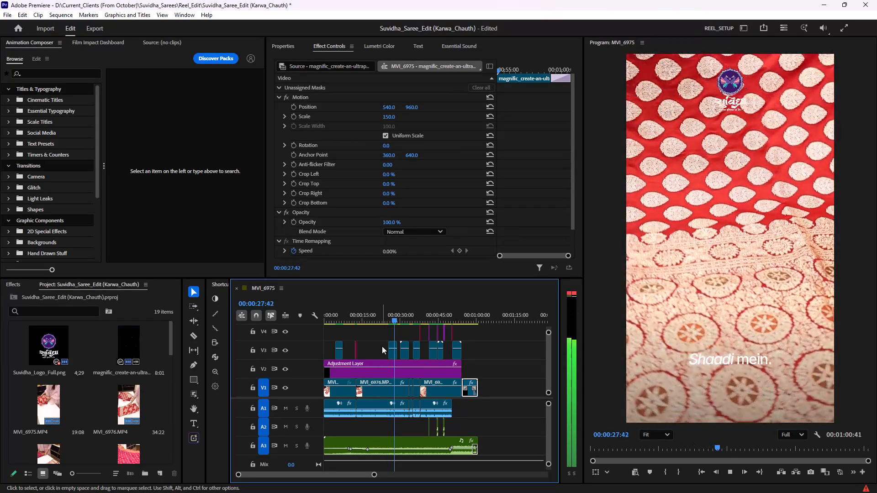
pyautogui.press('space')
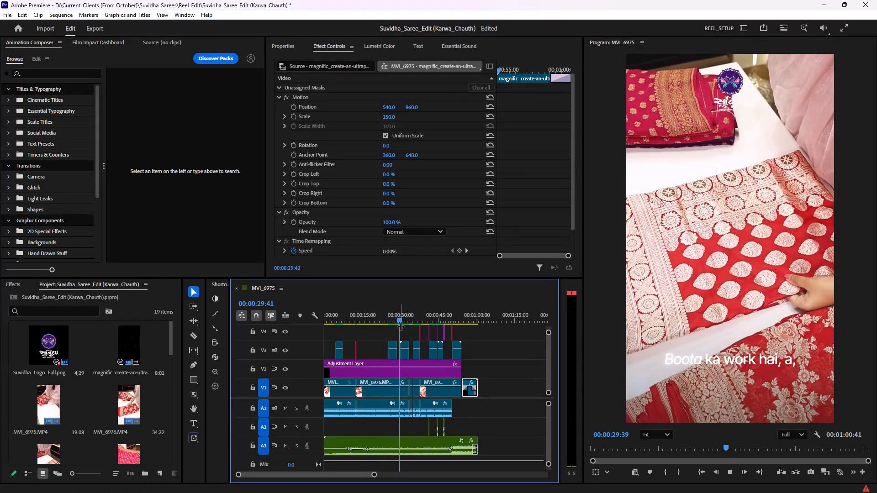
# Move the MVI_6988.MP4 clip on V3 earlier to start at 00:00:24:31 and play through to 00:00:27:31.
pyautogui.moveTo(401, 320); pyautogui.dragTo(388, 320)
pyautogui.moveTo(386, 317); pyautogui.dragTo(384, 318)
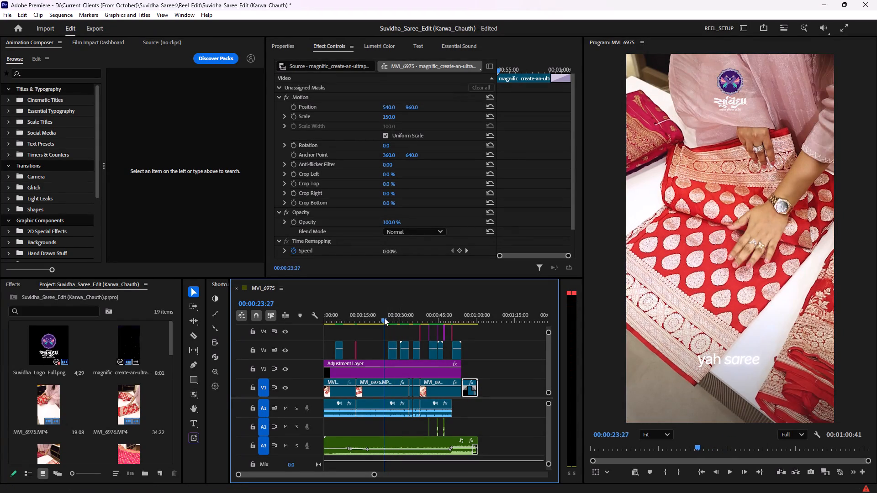
pyautogui.moveTo(384, 318); pyautogui.dragTo(380, 318)
pyautogui.press('space')
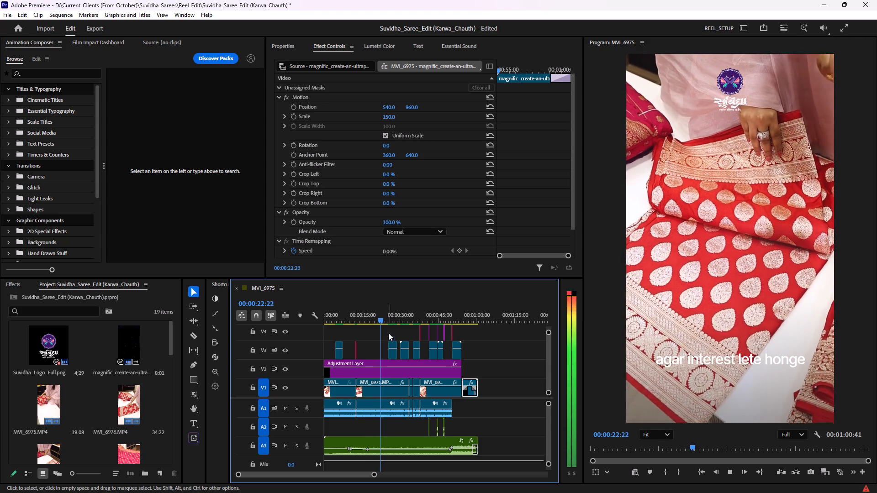
pyautogui.press('space')
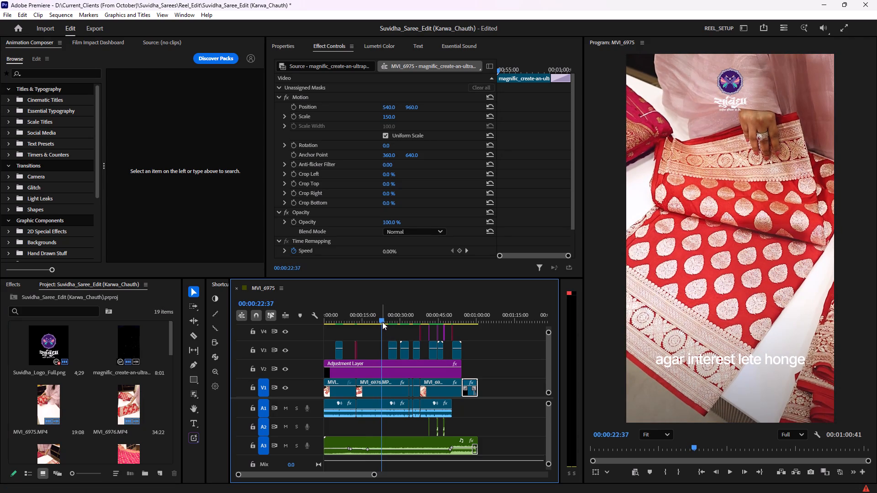
pyautogui.press('space')
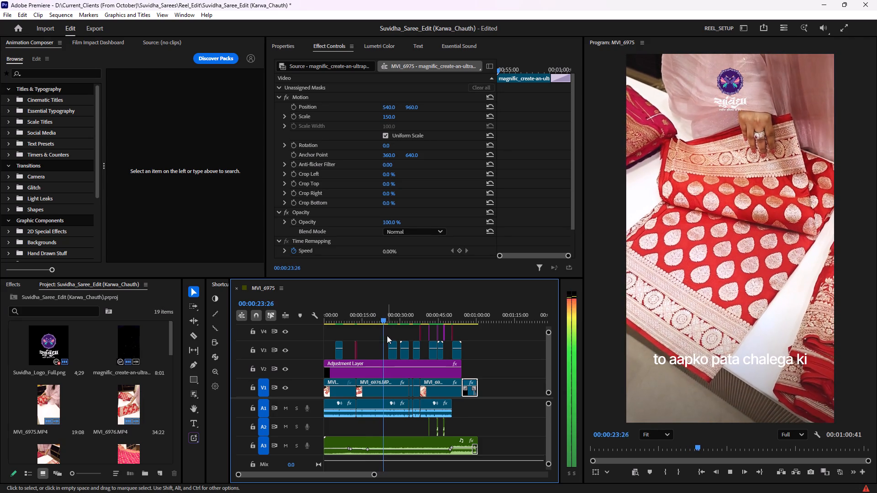
pyautogui.press('space')
pyautogui.press('space')
pyautogui.press('space')
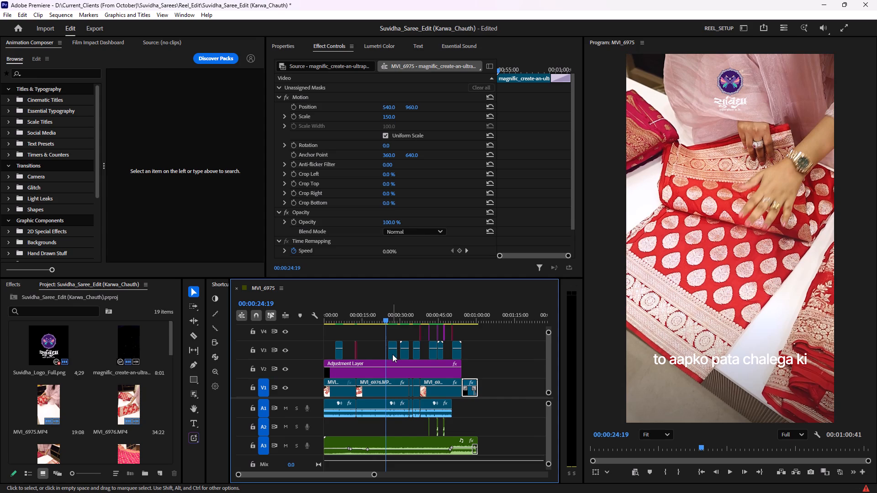
pyautogui.press('space')
pyautogui.press('space')
pyautogui.click(392, 354)
pyautogui.press('space')
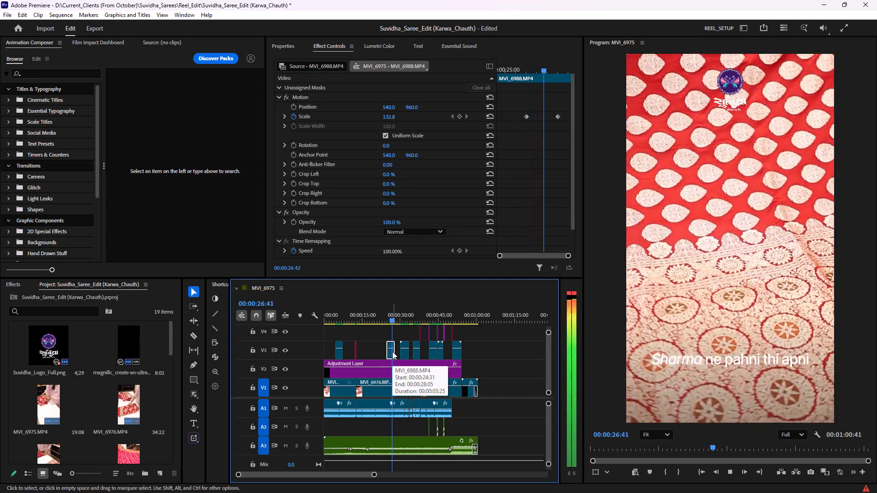
pyautogui.press('space')
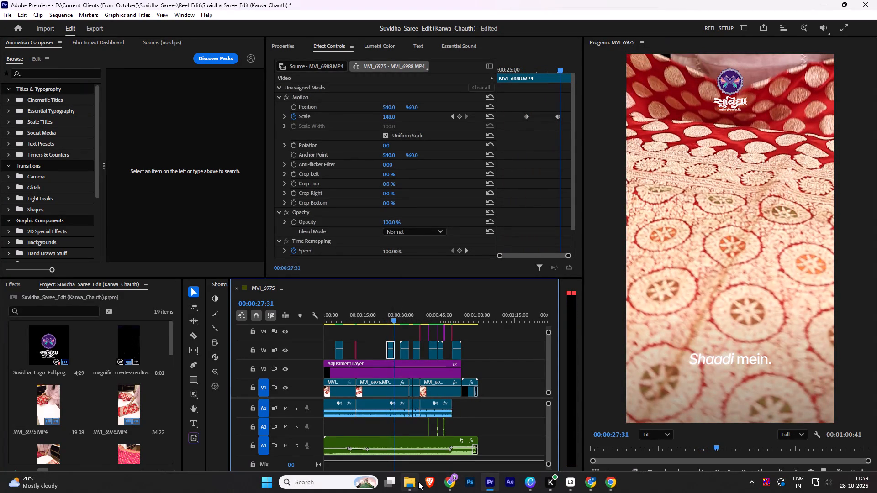
pyautogui.click(418, 482)
pyautogui.click(412, 484)
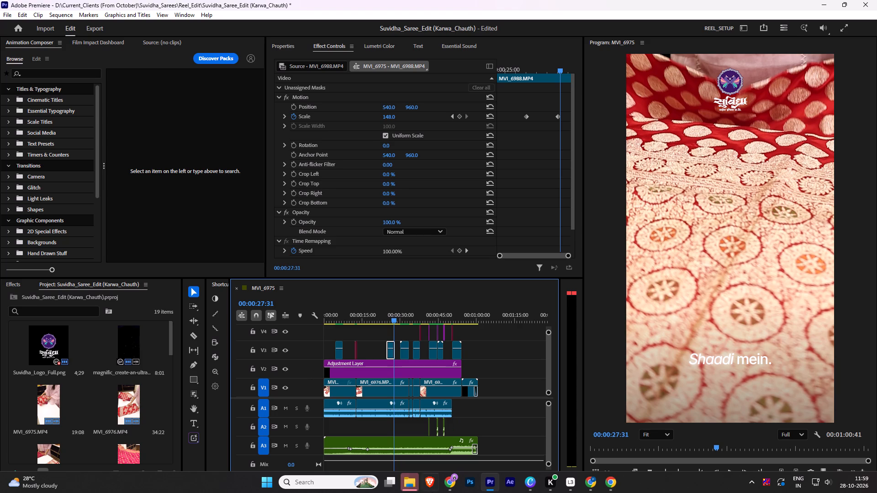
pyautogui.click(416, 484)
pyautogui.click(401, 452)
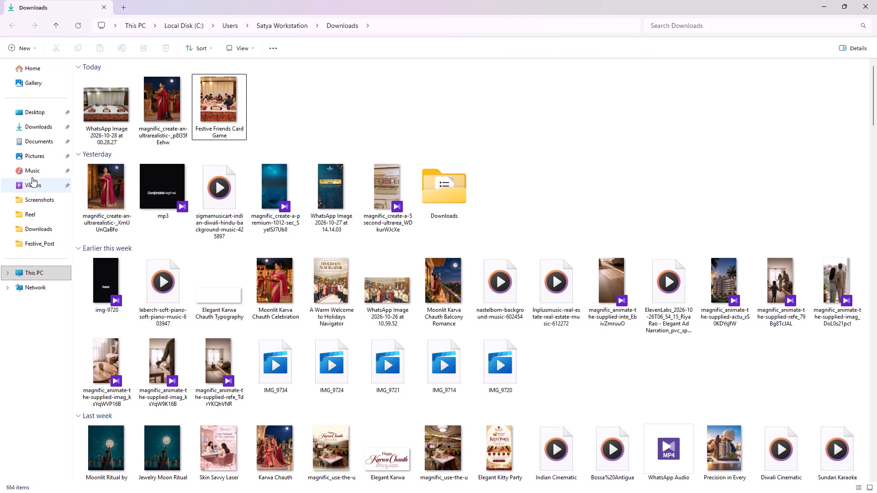
pyautogui.click(30, 160)
pyautogui.doubleClick(209, 97)
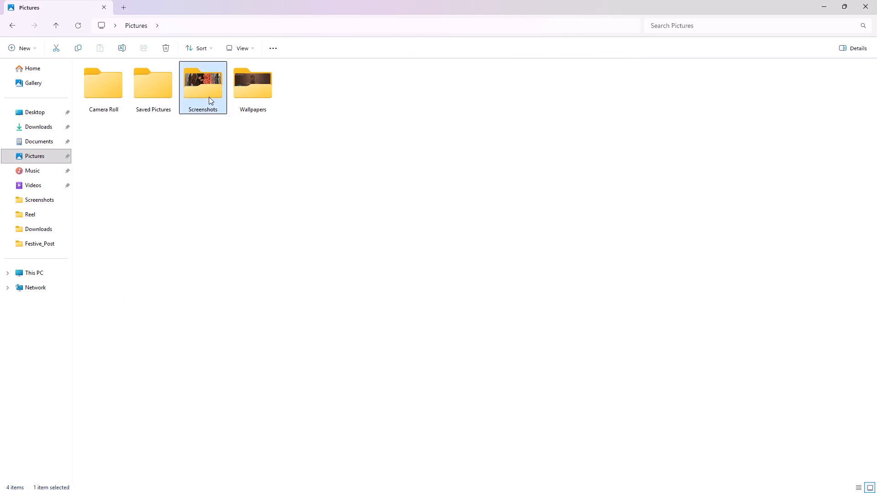
pyautogui.scroll(-4, 425, 229)
pyautogui.click(153, 441)
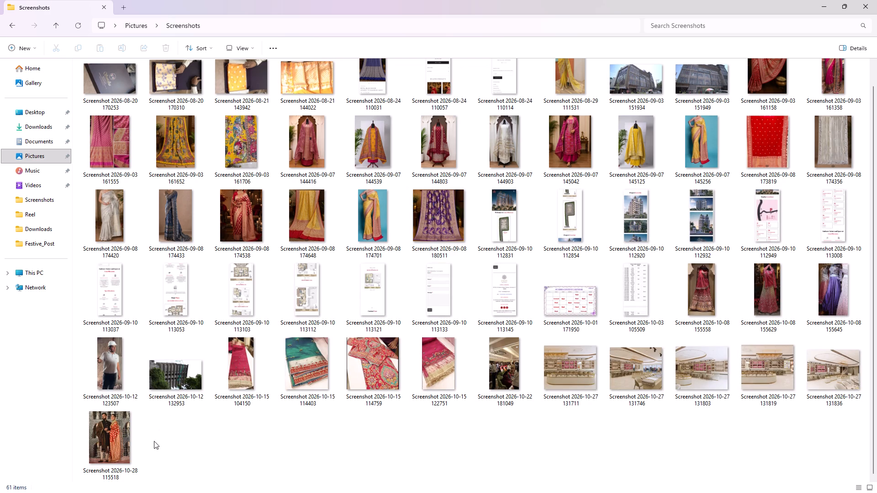
pyautogui.moveTo(106, 430); pyautogui.dragTo(637, 481)
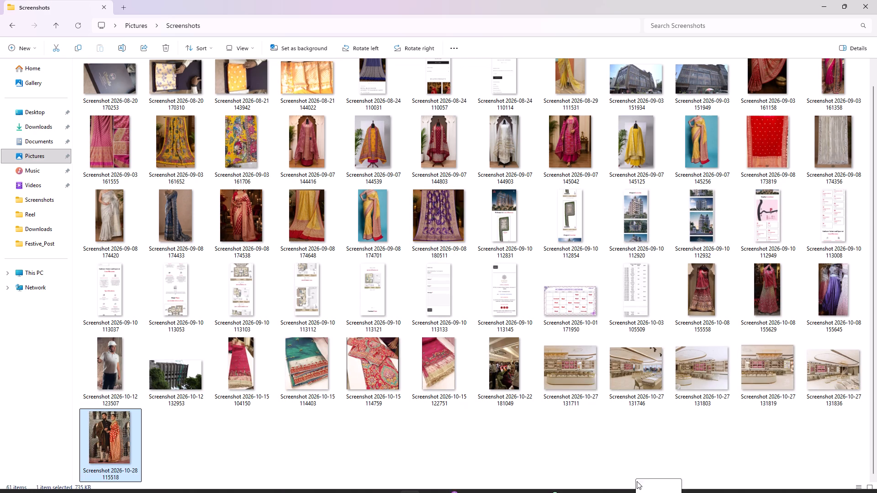
pyautogui.moveTo(637, 481); pyautogui.dragTo(645, 492)
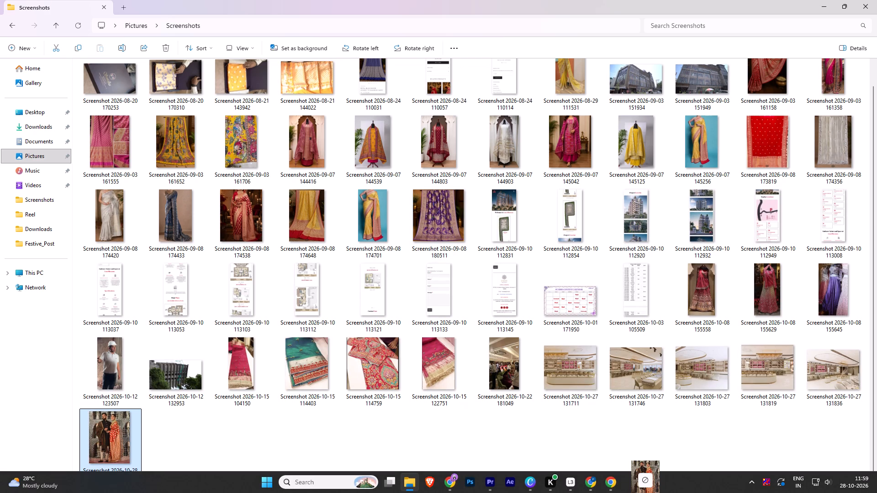
pyautogui.moveTo(645, 492); pyautogui.dragTo(492, 486)
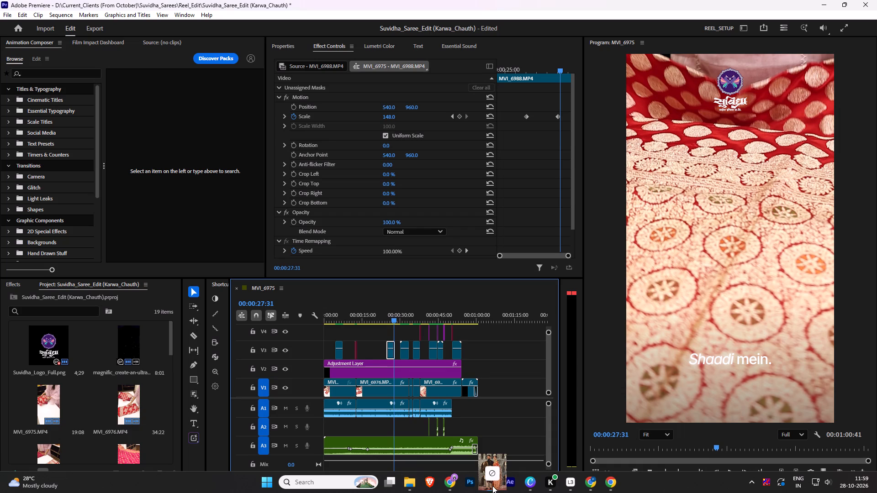
pyautogui.moveTo(492, 486); pyautogui.dragTo(13, 348)
pyautogui.scroll(6, 49, 359)
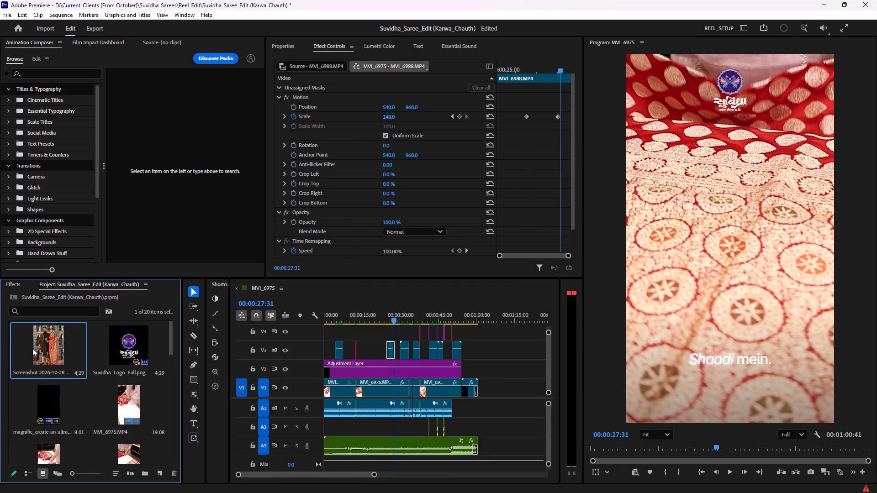
# Place the couple's screenshot on V4 at 00:00:27:31, trim its end to the start of the MVI_6987.MP4 clip, and play it.
pyautogui.moveTo(36, 347); pyautogui.dragTo(393, 330)
pyautogui.moveTo(407, 335); pyautogui.dragTo(401, 333)
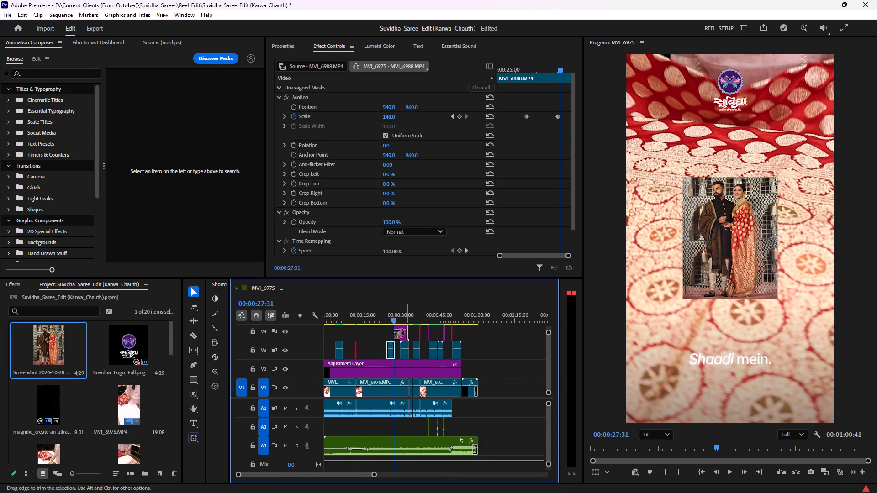
pyautogui.moveTo(401, 333); pyautogui.dragTo(399, 331)
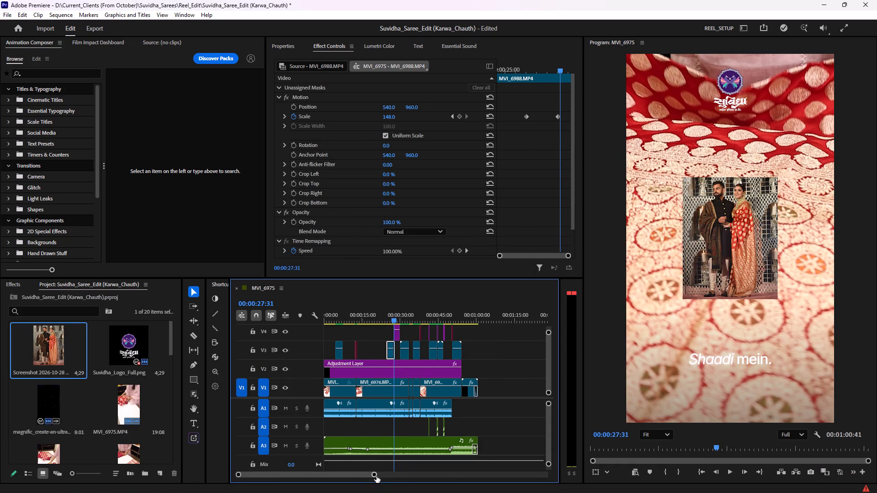
pyautogui.moveTo(374, 476); pyautogui.dragTo(308, 468)
pyautogui.press('space')
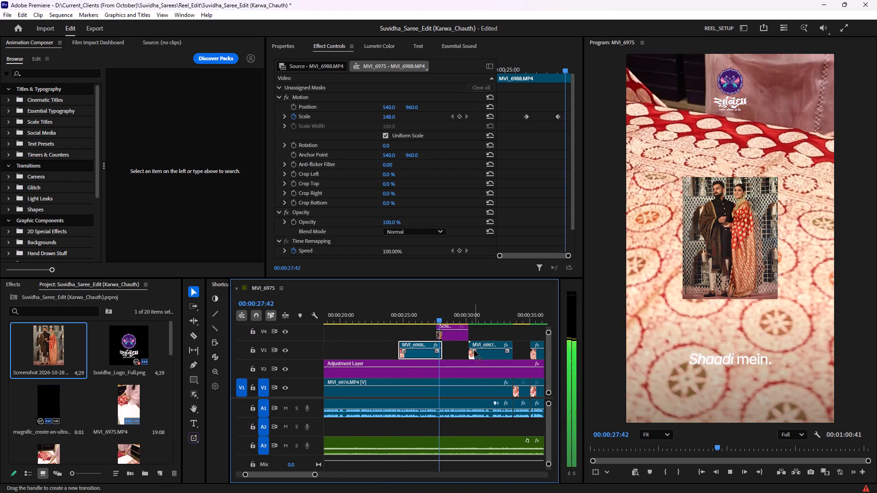
# Replay the reel between about 00:00:23:28 and 00:00:28:11, checking the MVI_6988.MP4 clip and couple's screenshot against the Anushka captions.
pyautogui.press('space')
pyautogui.moveTo(456, 310); pyautogui.dragTo(401, 312)
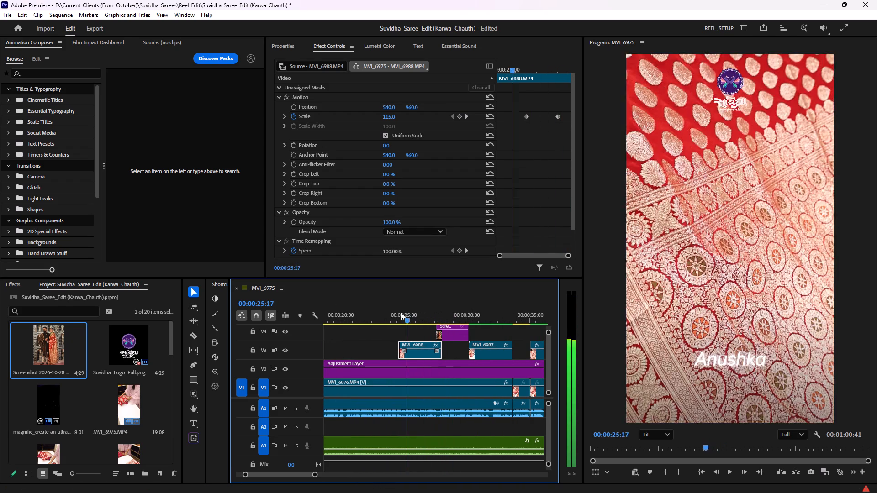
pyautogui.moveTo(401, 312); pyautogui.dragTo(405, 317)
pyautogui.press('space')
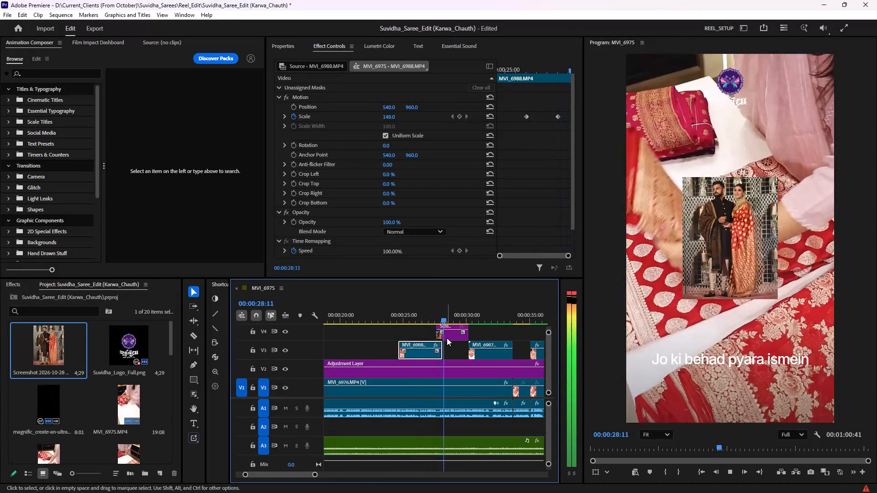
pyautogui.press('space')
pyautogui.moveTo(450, 318); pyautogui.dragTo(382, 317)
pyautogui.press('space')
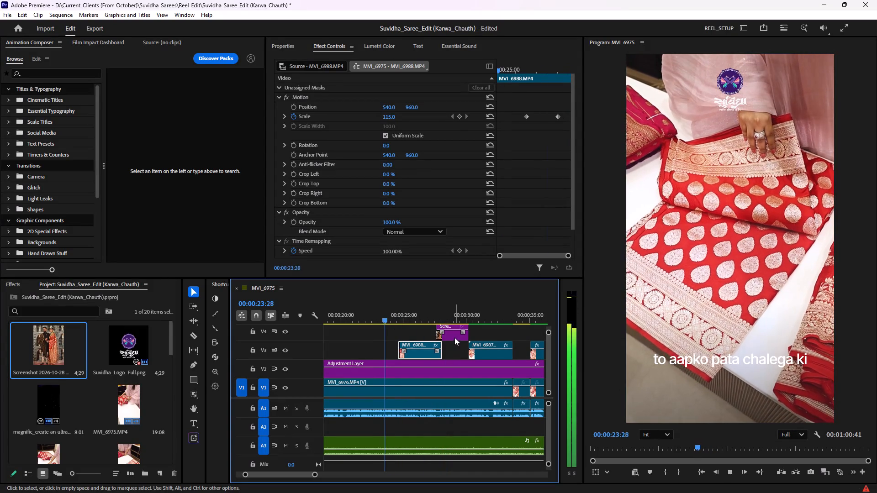
pyautogui.press('space')
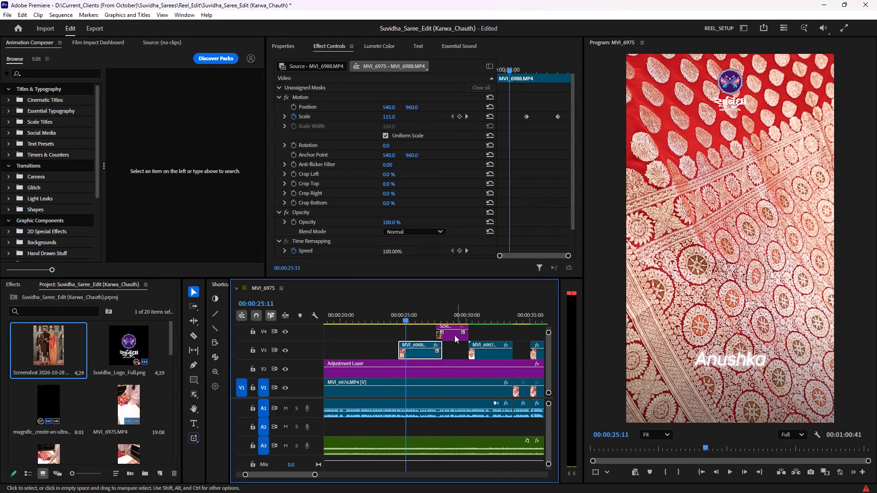
# Move the MVI_6988.MP4 clip on V3 later so it ends at the start of the MVI_6987.MP4 clip.
pyautogui.moveTo(417, 354); pyautogui.dragTo(444, 357)
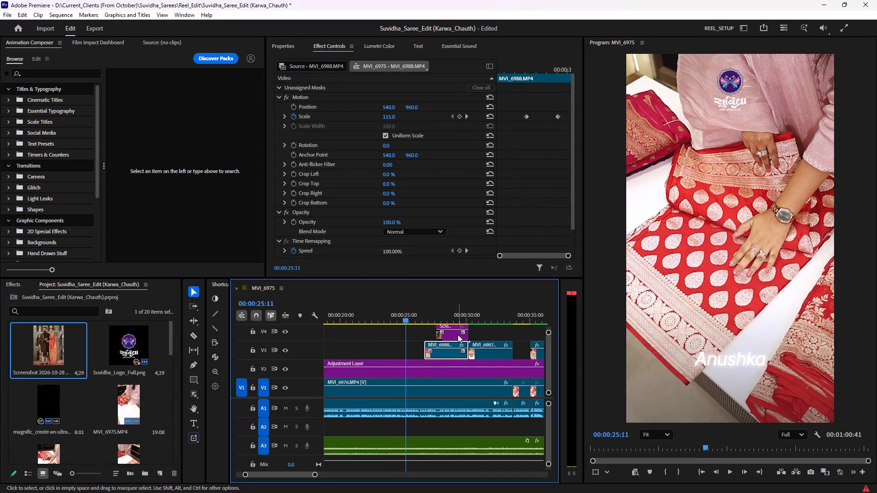
# Move the couple's screenshot on V4 earlier so it ends at the start of the MVI_6988.MP4 clip.
pyautogui.moveTo(455, 335); pyautogui.dragTo(409, 333)
# Trim the start of the couple's screenshot on V4 to 00:00:25:13, matching the spoken word Anushka.
pyautogui.moveTo(407, 318); pyautogui.dragTo(379, 313)
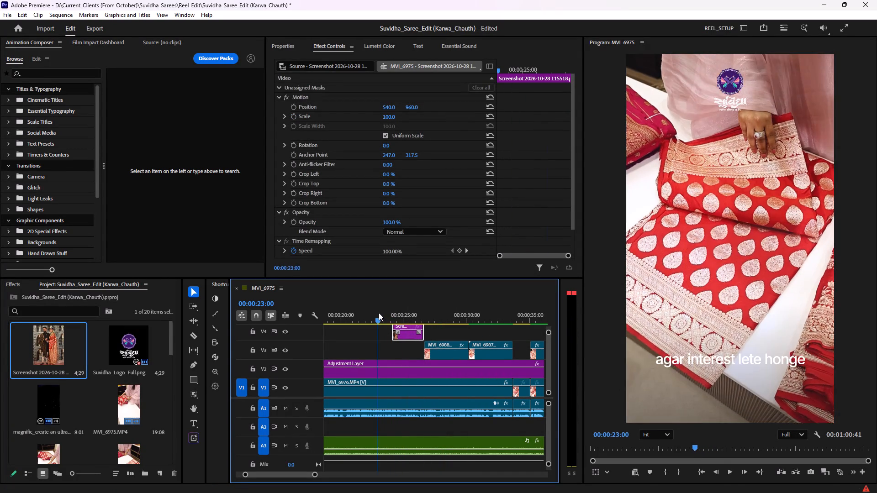
pyautogui.press('space')
pyautogui.press('space')
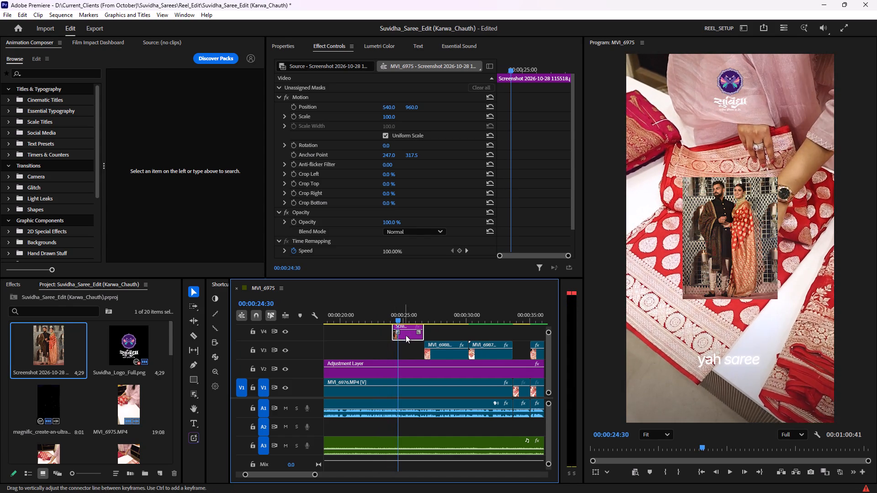
pyautogui.press('space')
pyautogui.press('space')
pyautogui.moveTo(394, 336); pyautogui.dragTo(396, 335)
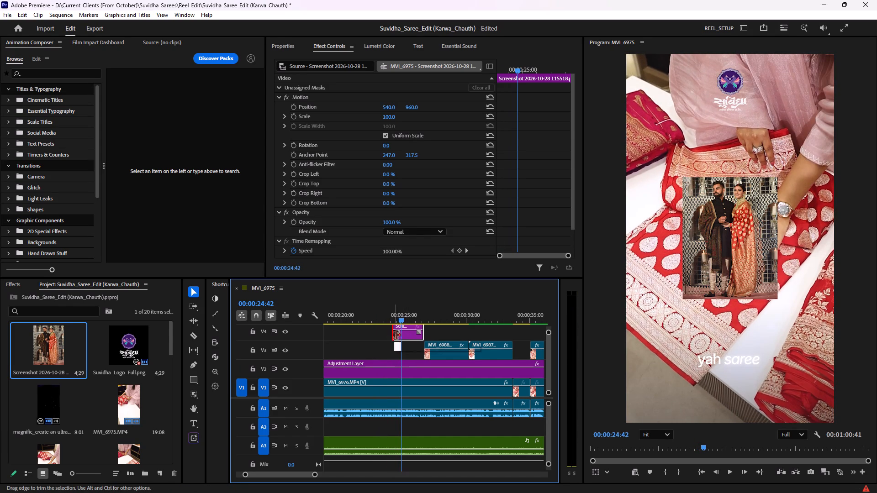
pyautogui.moveTo(396, 335); pyautogui.dragTo(401, 336)
pyautogui.moveTo(397, 318); pyautogui.dragTo(385, 320)
pyautogui.press('space')
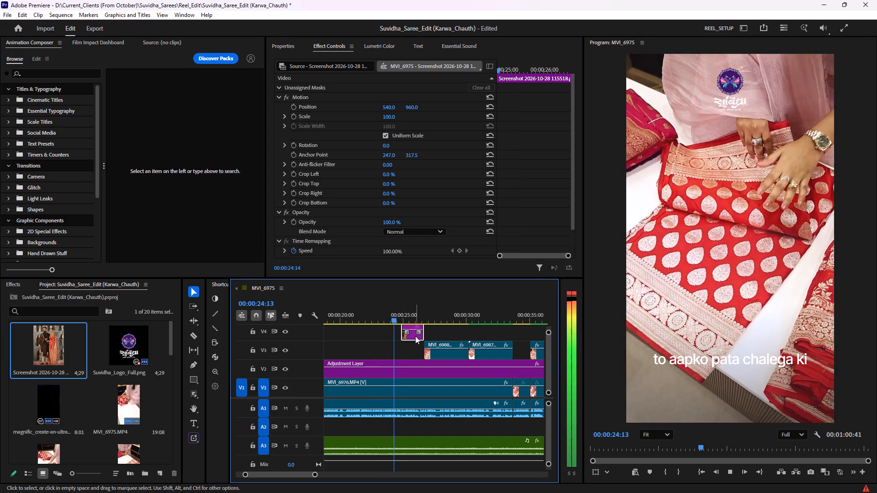
pyautogui.press('space')
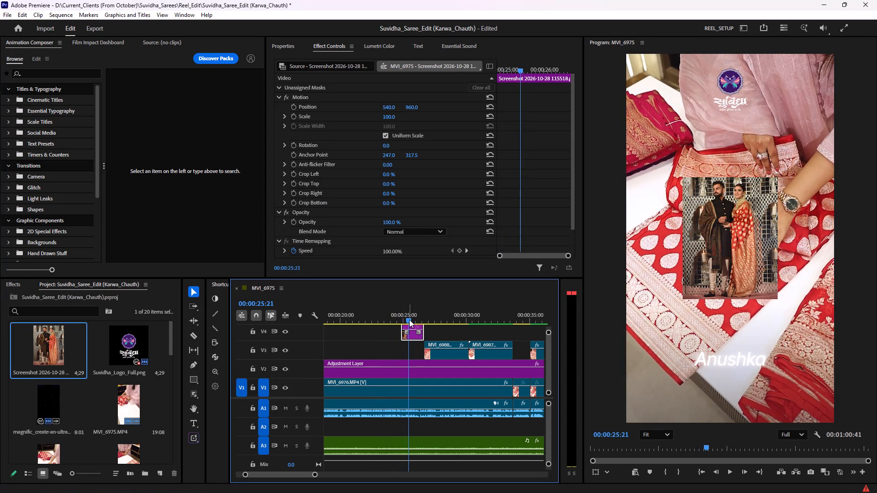
pyautogui.moveTo(408, 320); pyautogui.dragTo(395, 321)
pyautogui.press('space')
pyautogui.press('space')
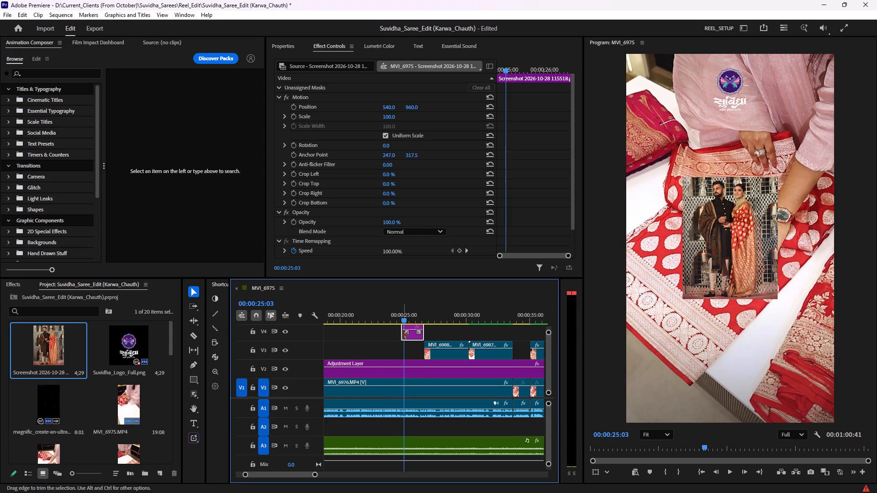
pyautogui.press('space')
pyautogui.press('space')
pyautogui.moveTo(402, 333); pyautogui.dragTo(406, 333)
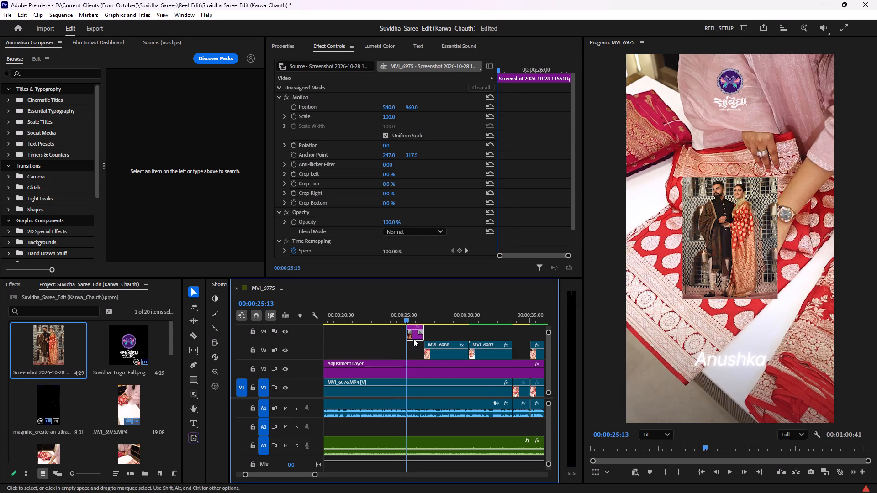
# Move the couple's screenshot from V4 down to V3, keeping it directly before the MVI_6988.MP4 clip.
pyautogui.click(414, 336)
pyautogui.moveTo(414, 336); pyautogui.dragTo(414, 349)
pyautogui.moveTo(415, 336); pyautogui.dragTo(412, 351)
pyautogui.click(391, 342)
pyautogui.click(405, 351)
pyautogui.click(413, 354)
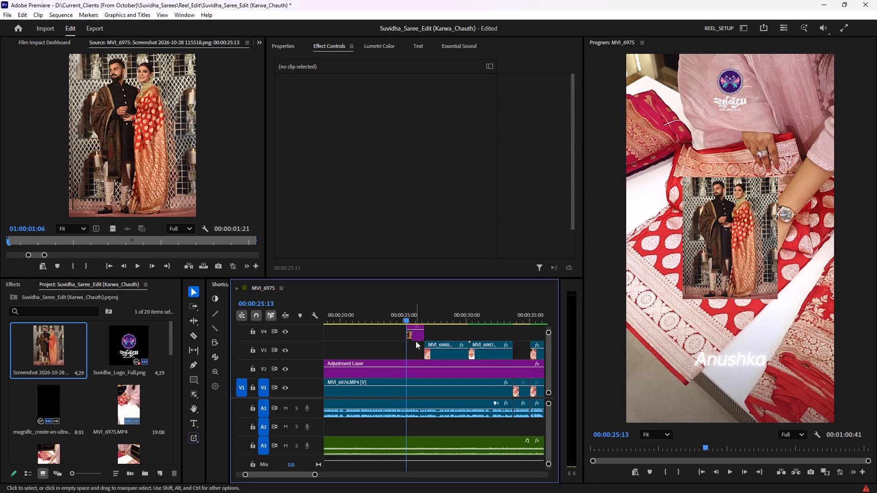
pyautogui.moveTo(415, 336); pyautogui.dragTo(414, 356)
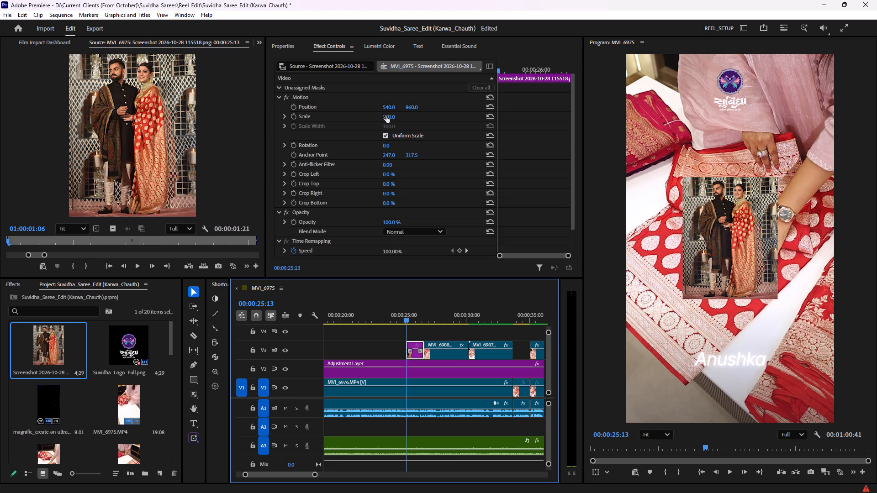
# Set the couple's screenshot scale to 304 so it fills the vertical frame.
pyautogui.moveTo(386, 116); pyautogui.dragTo(487, 126)
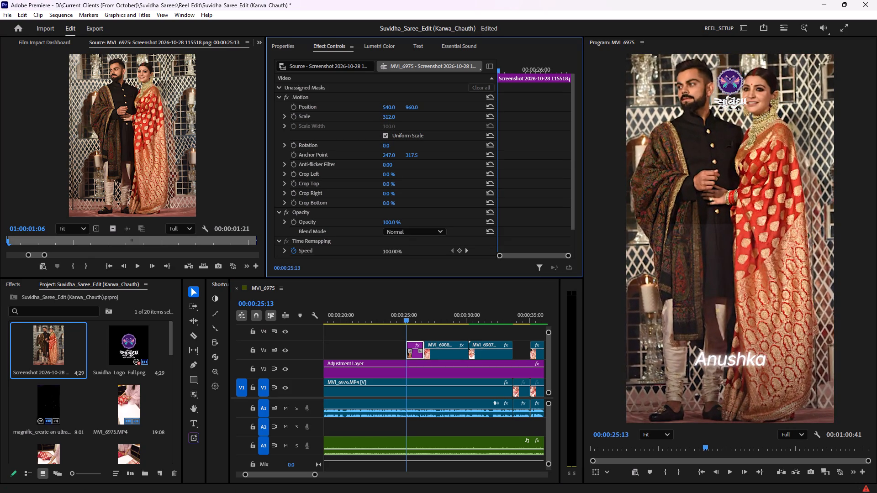
pyautogui.moveTo(487, 126); pyautogui.dragTo(473, 126)
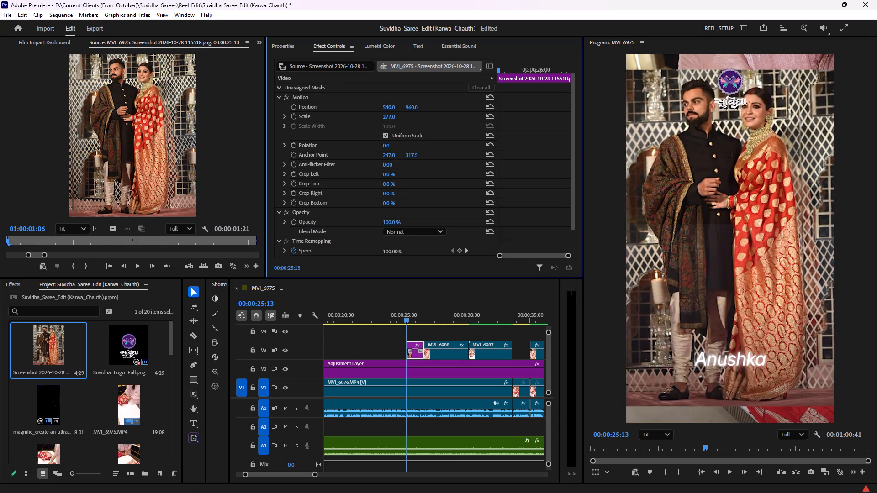
pyautogui.moveTo(473, 126); pyautogui.dragTo(485, 127)
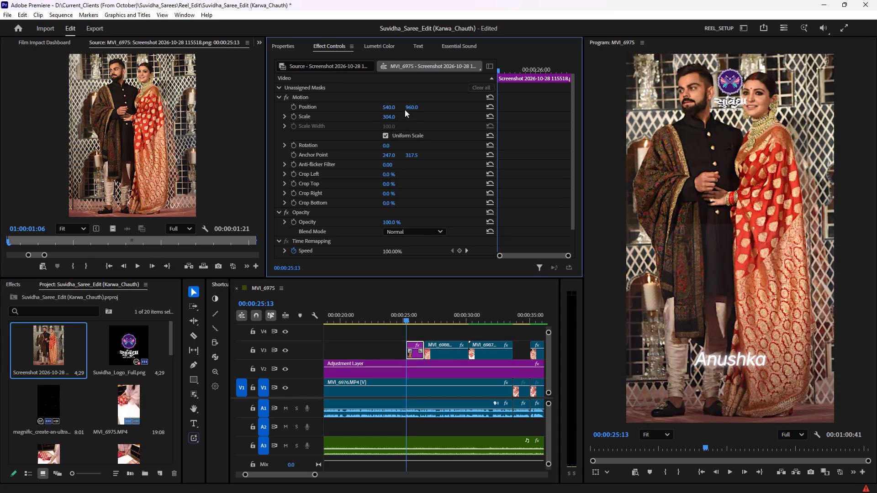
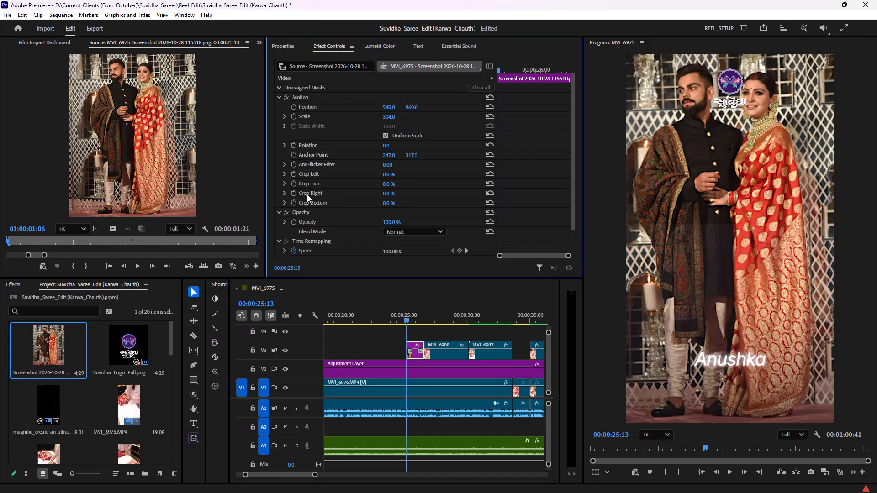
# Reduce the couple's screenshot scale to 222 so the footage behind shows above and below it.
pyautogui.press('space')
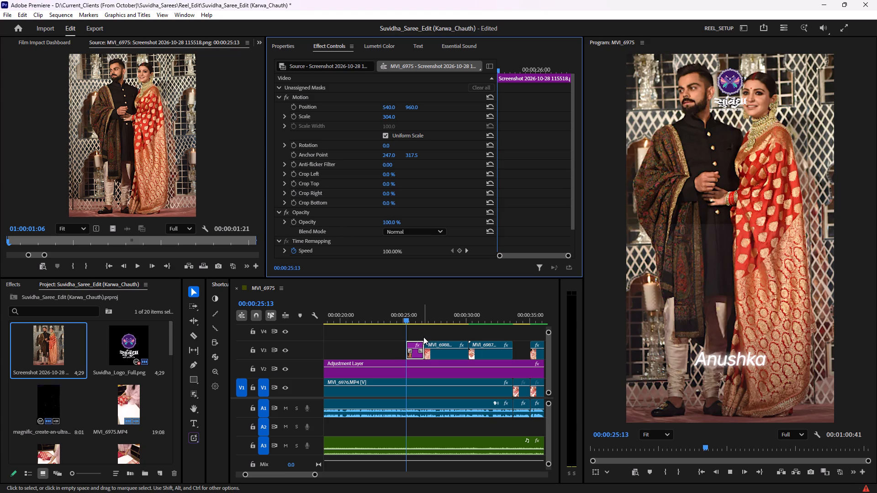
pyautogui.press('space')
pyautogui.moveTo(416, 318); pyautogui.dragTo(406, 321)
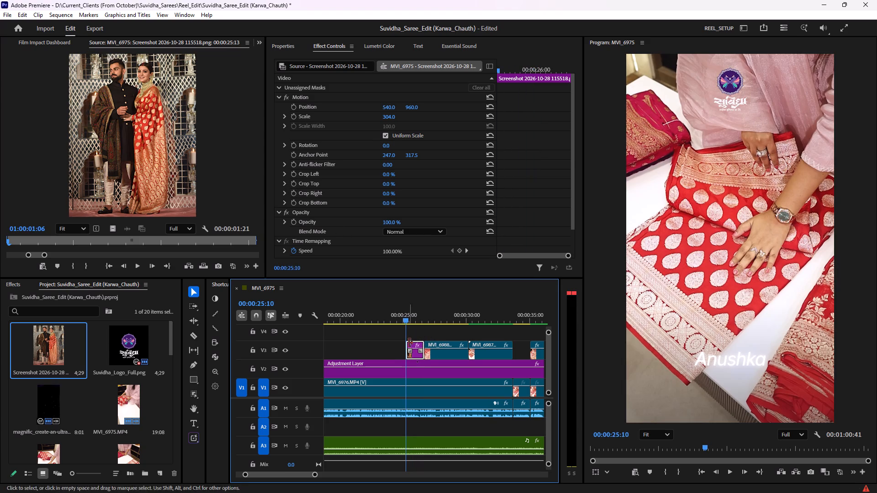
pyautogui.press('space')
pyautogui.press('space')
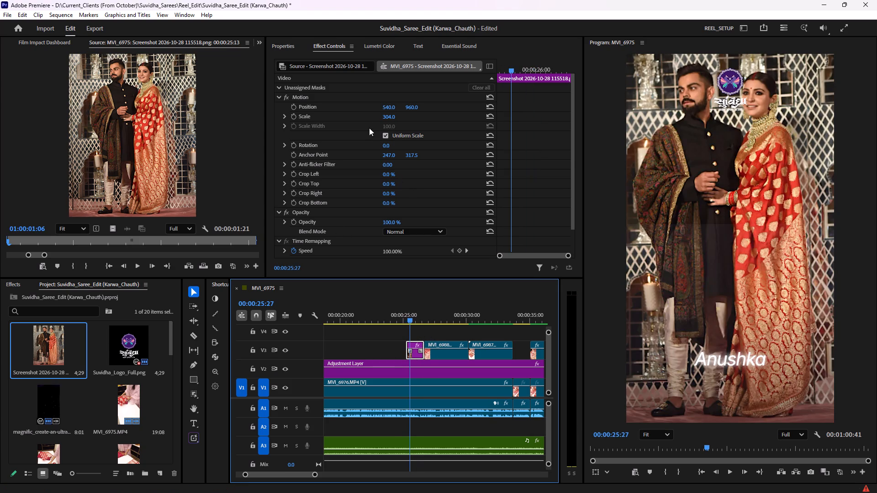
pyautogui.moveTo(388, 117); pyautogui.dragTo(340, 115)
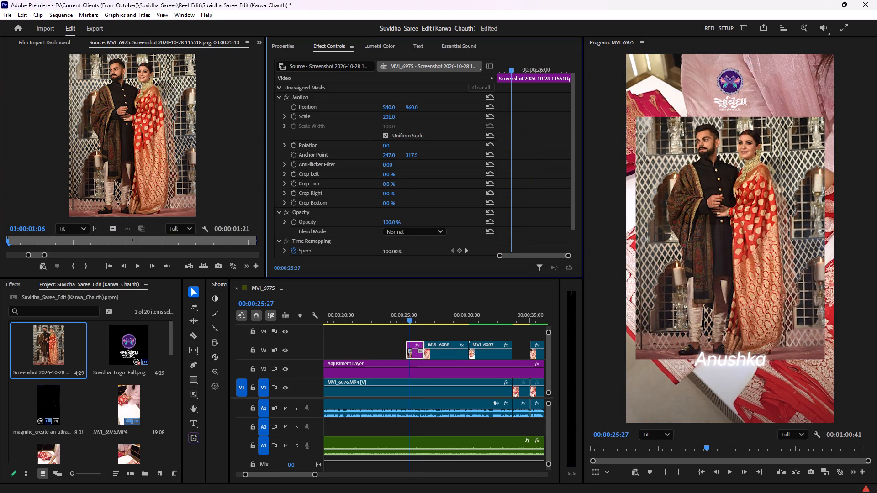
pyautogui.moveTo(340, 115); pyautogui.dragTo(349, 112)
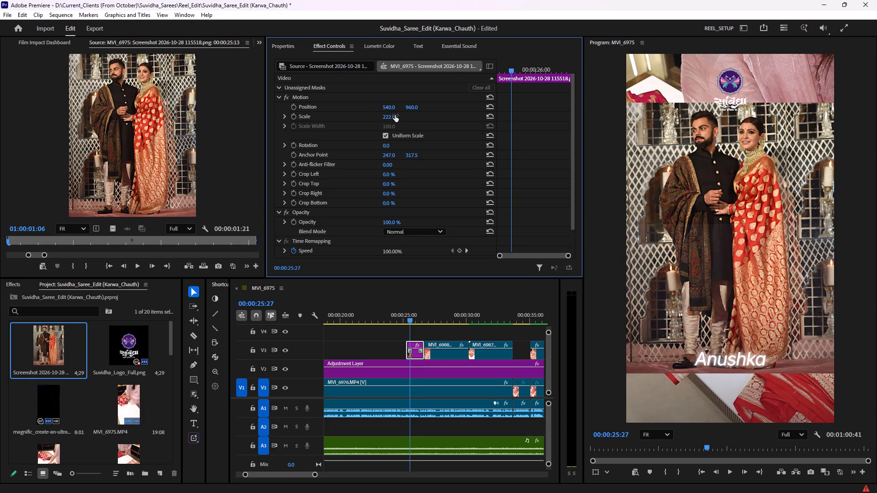
# Move the couple's screenshot from V3 up to V4 while keeping its start time.
pyautogui.press('space')
pyautogui.press('space')
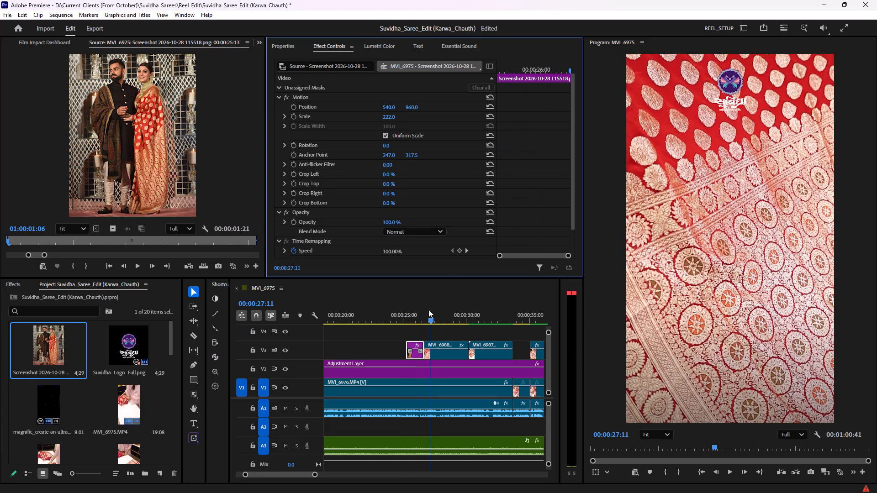
pyautogui.moveTo(433, 313); pyautogui.dragTo(402, 318)
pyautogui.press('space')
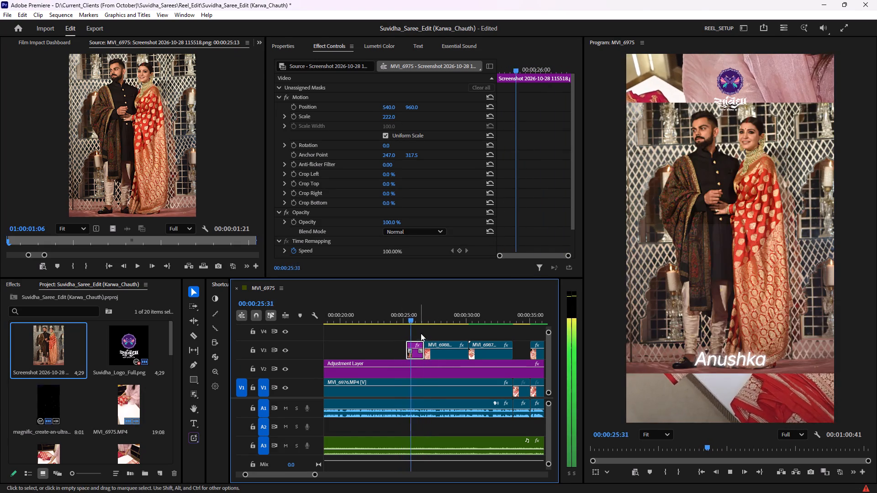
pyautogui.press('space')
pyautogui.moveTo(415, 354); pyautogui.dragTo(427, 336)
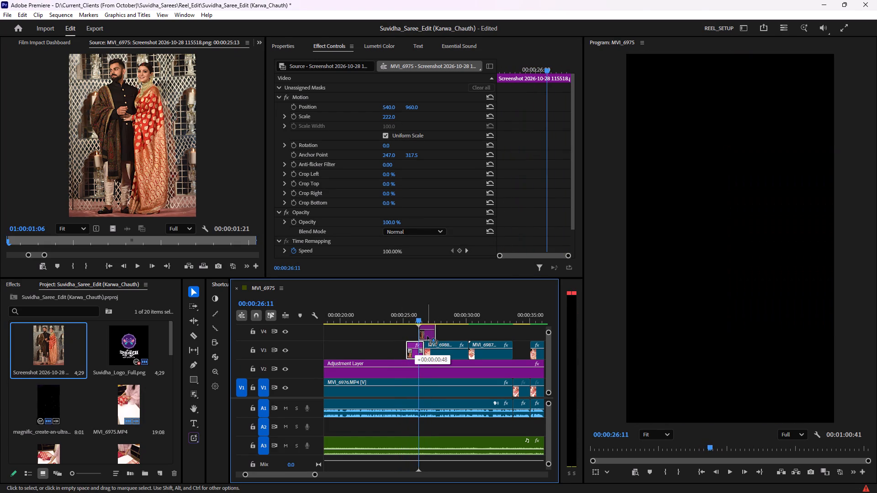
pyautogui.moveTo(427, 336); pyautogui.dragTo(414, 330)
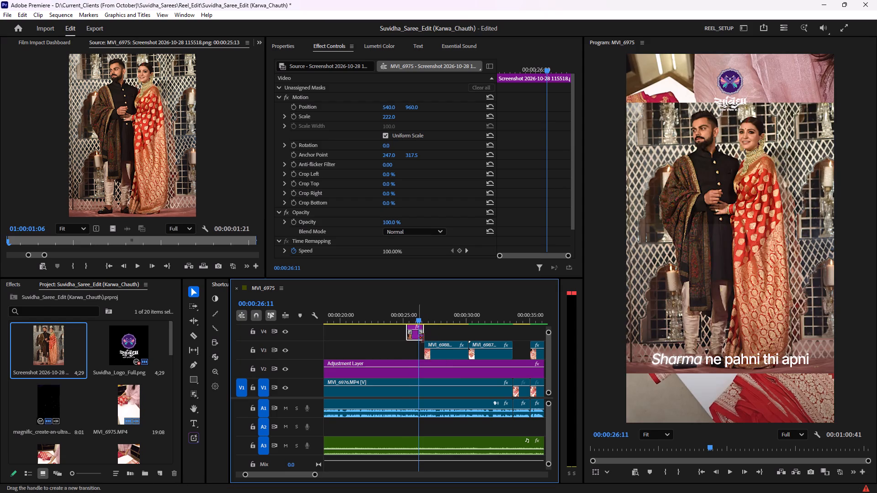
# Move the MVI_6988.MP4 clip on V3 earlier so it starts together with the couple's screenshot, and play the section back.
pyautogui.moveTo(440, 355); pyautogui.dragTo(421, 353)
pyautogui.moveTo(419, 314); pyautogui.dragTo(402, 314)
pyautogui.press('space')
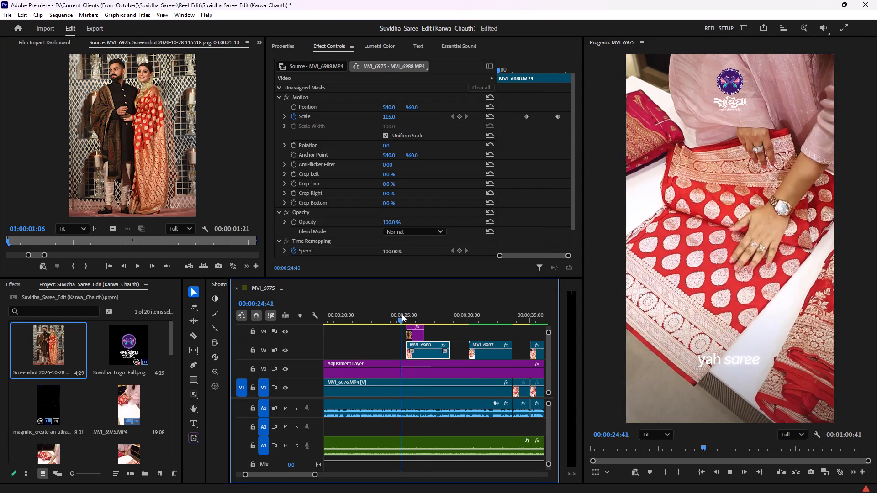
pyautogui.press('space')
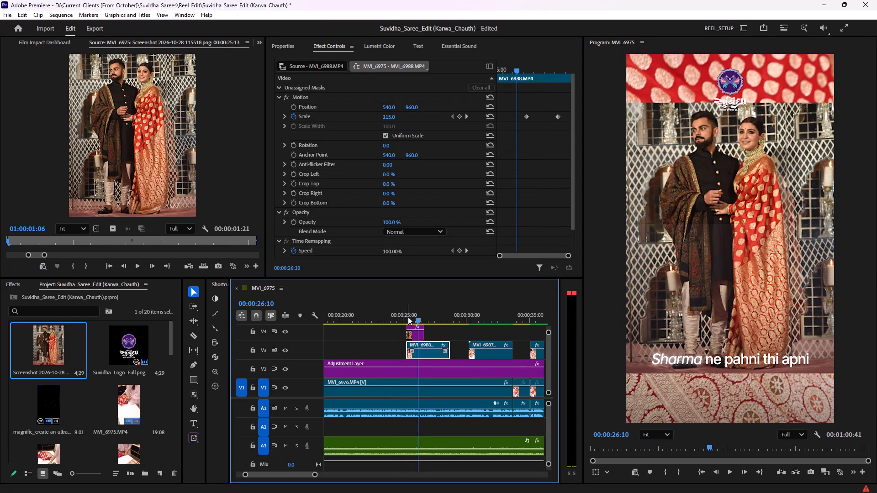
# Set the couple's screenshot scale to 219 and its vertical position to 1014.
pyautogui.click(417, 318)
pyautogui.click(417, 339)
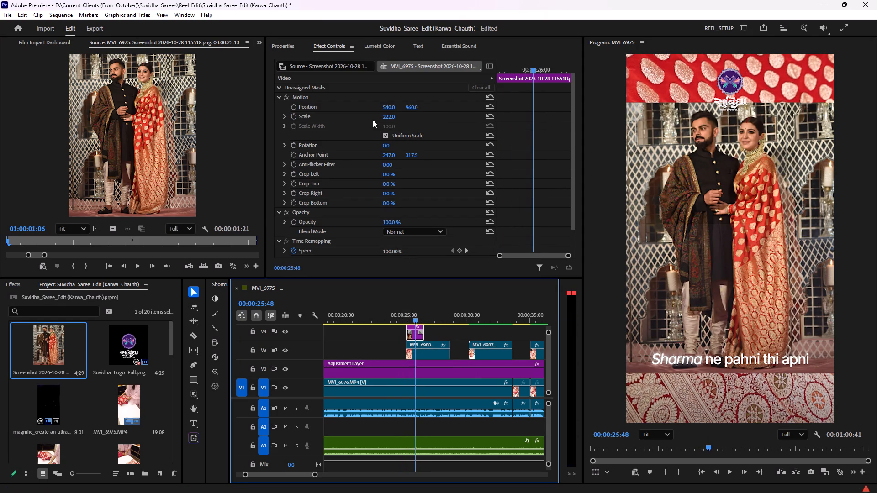
pyautogui.moveTo(387, 117); pyautogui.dragTo(378, 122)
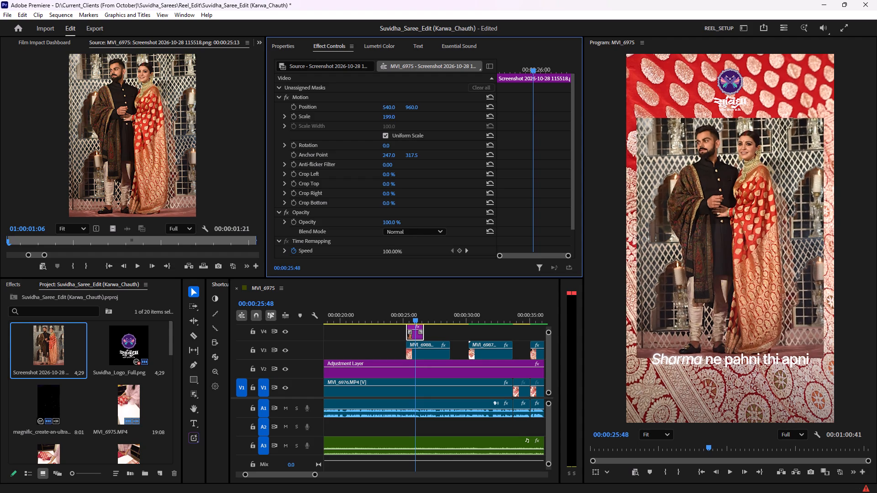
pyautogui.moveTo(378, 122); pyautogui.dragTo(389, 124)
pyautogui.moveTo(411, 106); pyautogui.dragTo(438, 110)
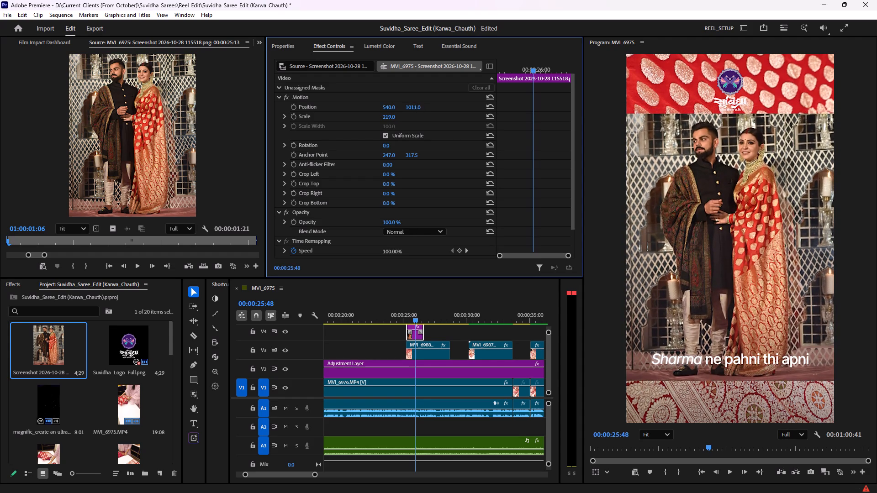
pyautogui.moveTo(438, 110); pyautogui.dragTo(438, 110)
# Play the screenshot's entrance against the voice-over and move the screenshot on V4 earlier to start at 00:00:25:01.
pyautogui.moveTo(415, 321); pyautogui.dragTo(404, 323)
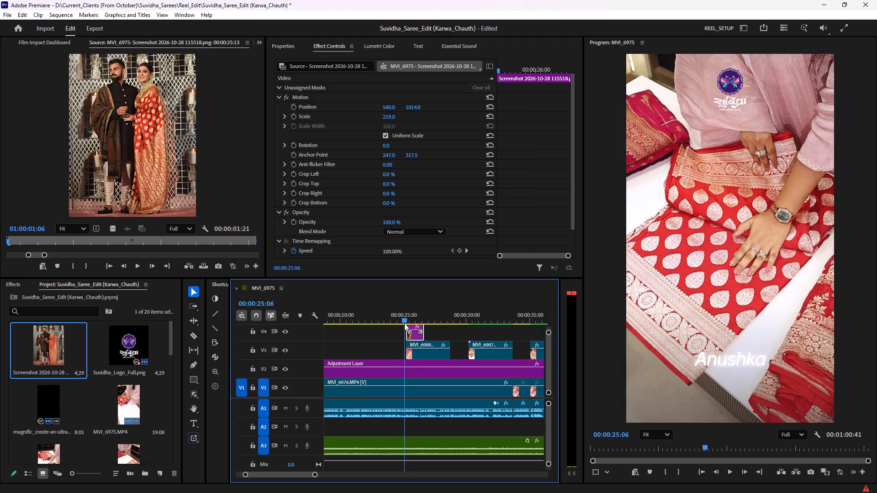
pyautogui.moveTo(404, 323); pyautogui.dragTo(403, 323)
pyautogui.press('space')
pyautogui.press('space')
pyautogui.moveTo(419, 319); pyautogui.dragTo(408, 320)
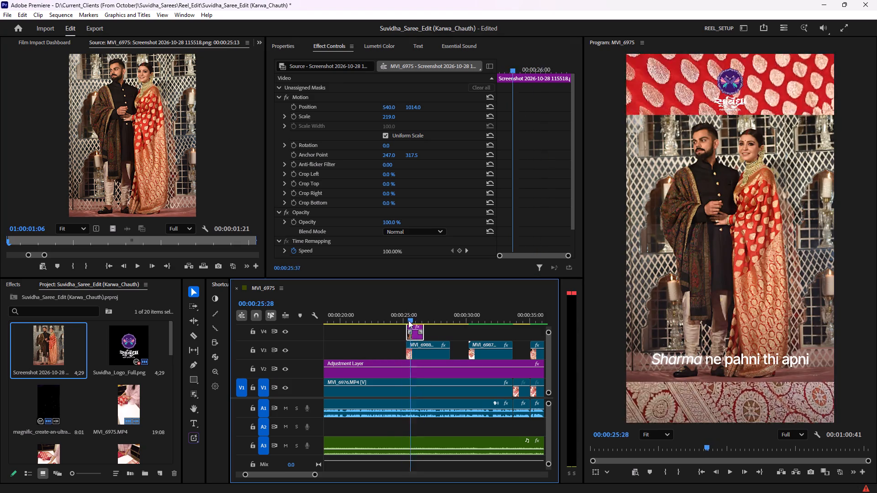
pyautogui.moveTo(408, 320); pyautogui.dragTo(396, 320)
pyautogui.press('space')
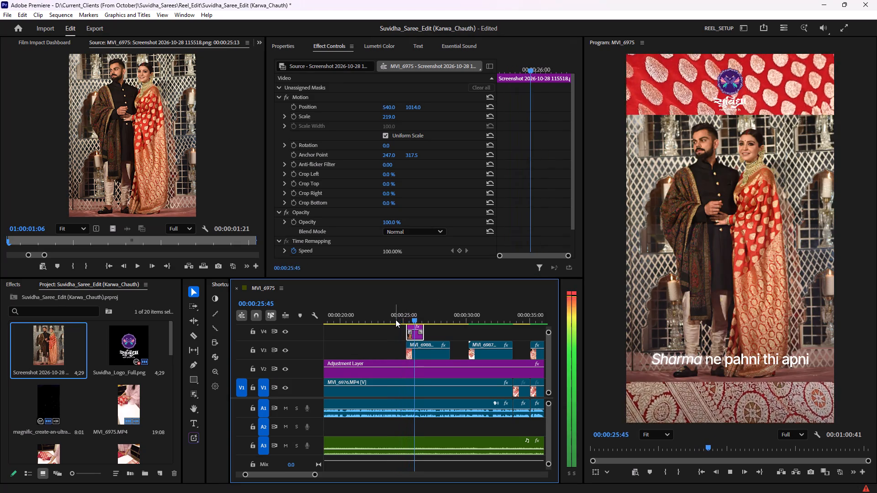
pyautogui.press('space')
pyautogui.moveTo(416, 318); pyautogui.dragTo(403, 319)
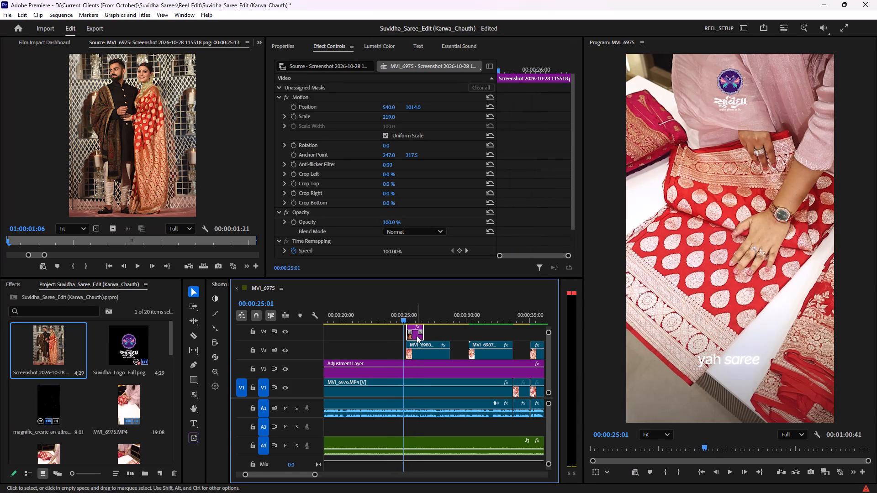
pyautogui.moveTo(416, 336); pyautogui.dragTo(411, 337)
# Move the MVI_6988.MP4 clip on V3 earlier to align its start with the screenshot at 00:00:25:01.
pyautogui.press('space')
pyautogui.press('space')
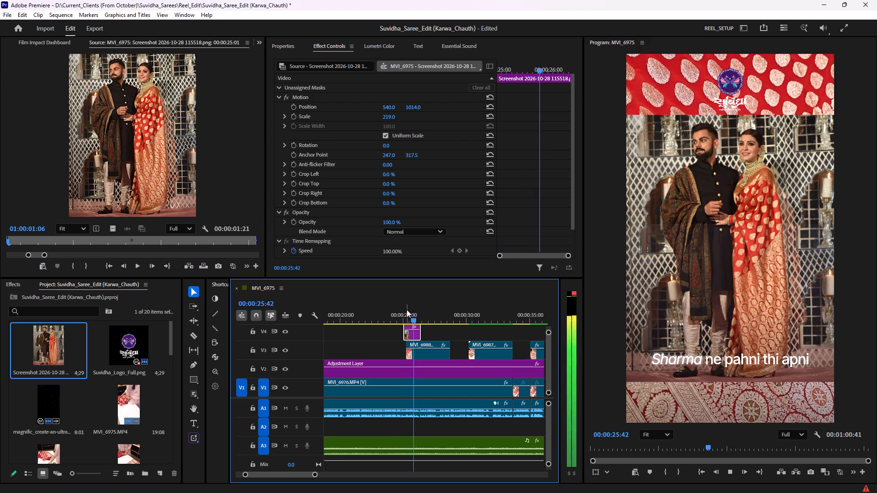
pyautogui.moveTo(414, 315); pyautogui.dragTo(402, 317)
pyautogui.click(421, 353)
# Play and scrub around 00:00:25:01 to check the screenshot's entrance against the captions and the spoken word Anushka.
pyautogui.press('space')
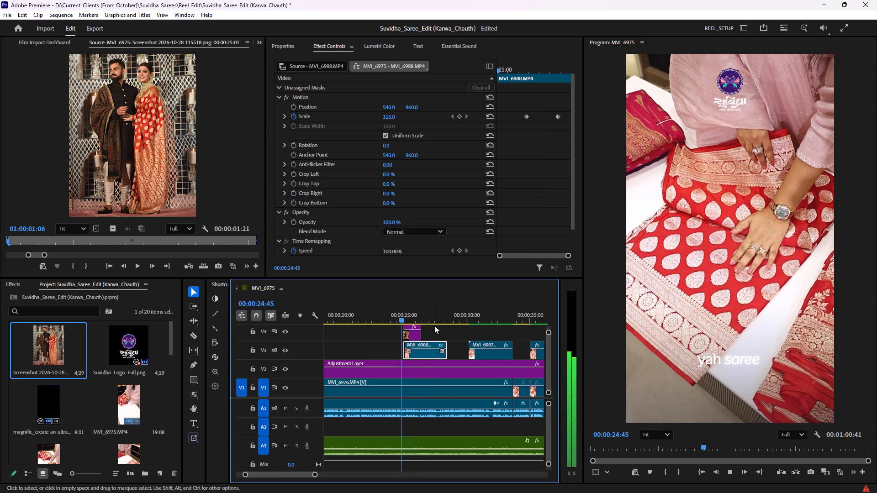
pyautogui.press('space')
pyautogui.moveTo(414, 316); pyautogui.dragTo(403, 318)
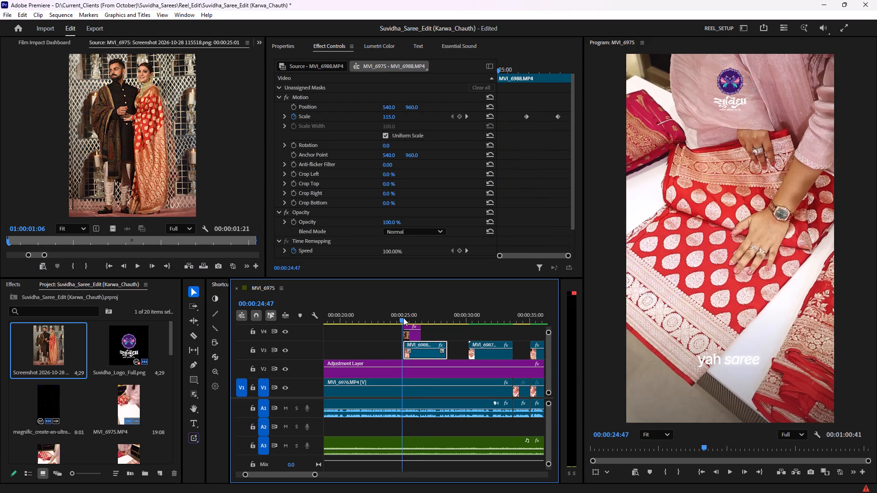
pyautogui.moveTo(403, 318); pyautogui.dragTo(405, 317)
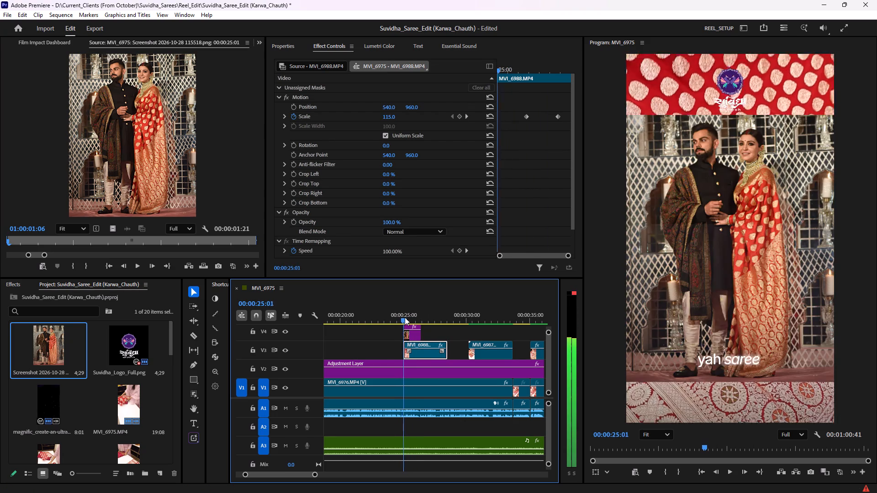
pyautogui.moveTo(405, 317); pyautogui.dragTo(404, 317)
pyautogui.press('space')
pyautogui.press('space')
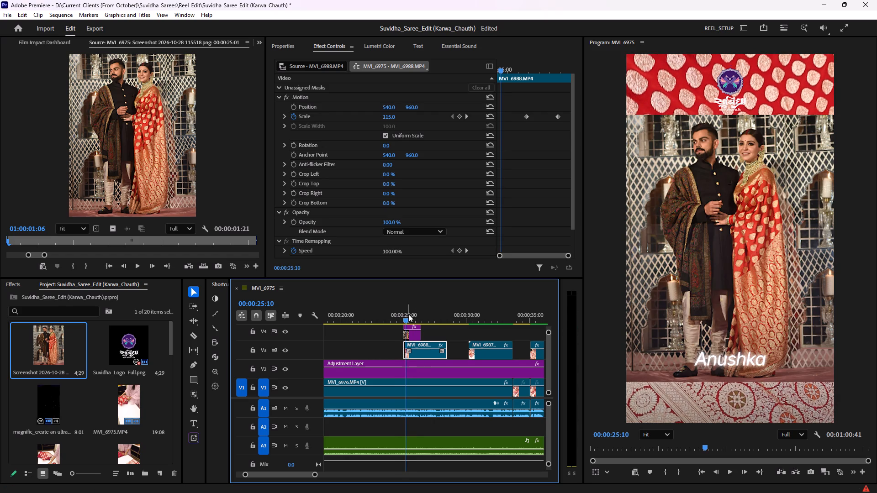
pyautogui.moveTo(408, 314); pyautogui.dragTo(401, 316)
pyautogui.press('space')
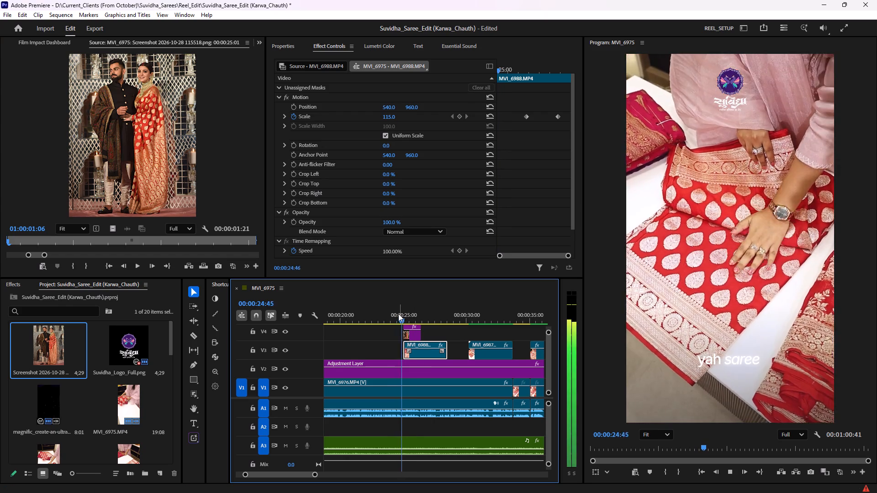
pyautogui.press('space')
pyautogui.moveTo(411, 316); pyautogui.dragTo(401, 316)
# Animate the couple's screenshot scale from 0 at 00:00:25:01 to 219 at 00:00:25:05 with keyframes.
pyautogui.click(410, 338)
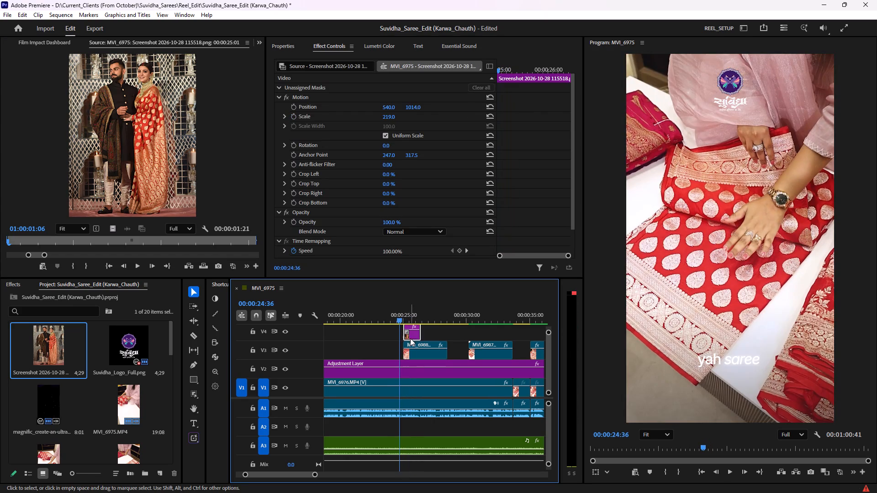
pyautogui.press('space')
pyautogui.press('space')
pyautogui.moveTo(498, 69); pyautogui.dragTo(486, 70)
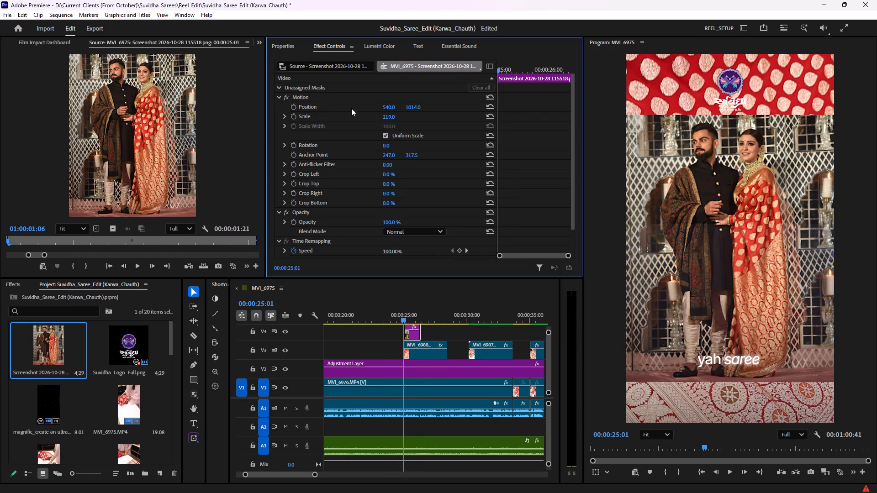
pyautogui.moveTo(498, 69); pyautogui.dragTo(502, 68)
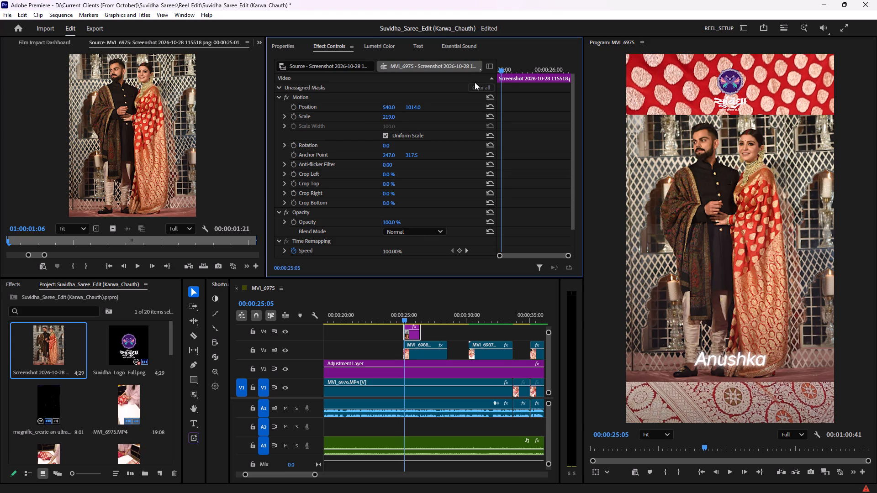
pyautogui.click(296, 115)
pyautogui.moveTo(502, 69); pyautogui.dragTo(497, 72)
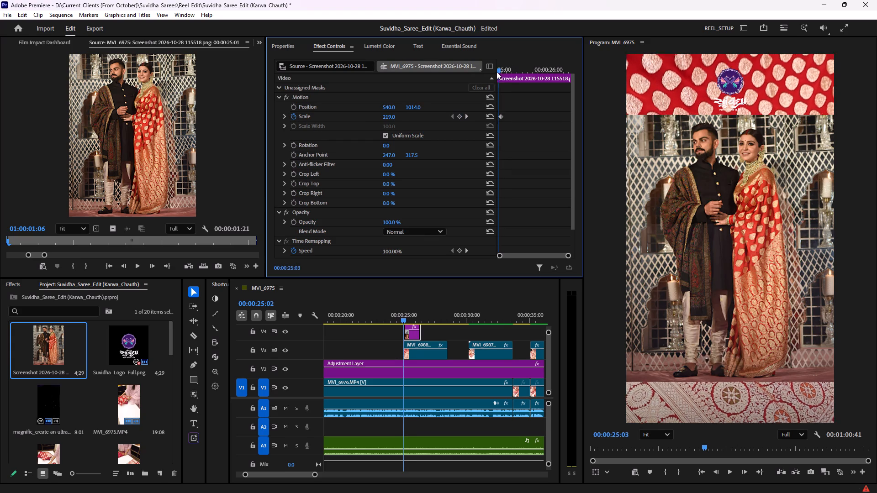
pyautogui.moveTo(497, 72); pyautogui.dragTo(495, 72)
pyautogui.click(387, 117)
pyautogui.press('0')
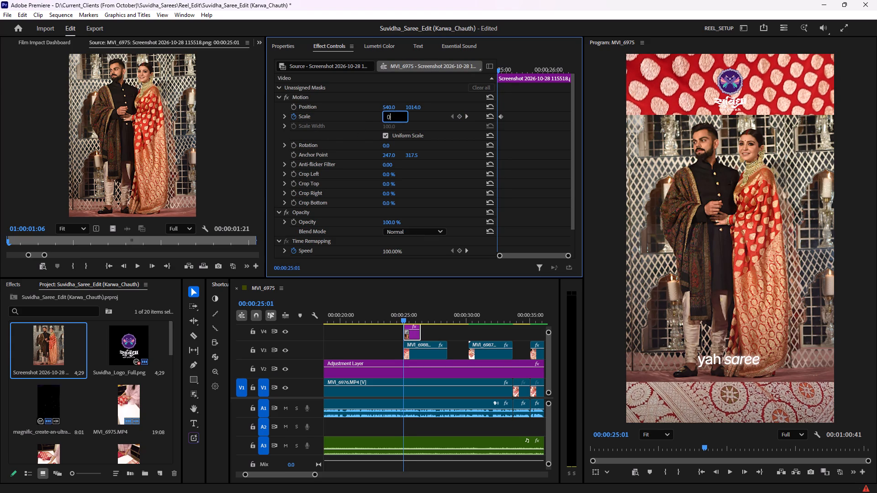
pyautogui.press('Return')
pyautogui.click(501, 117)
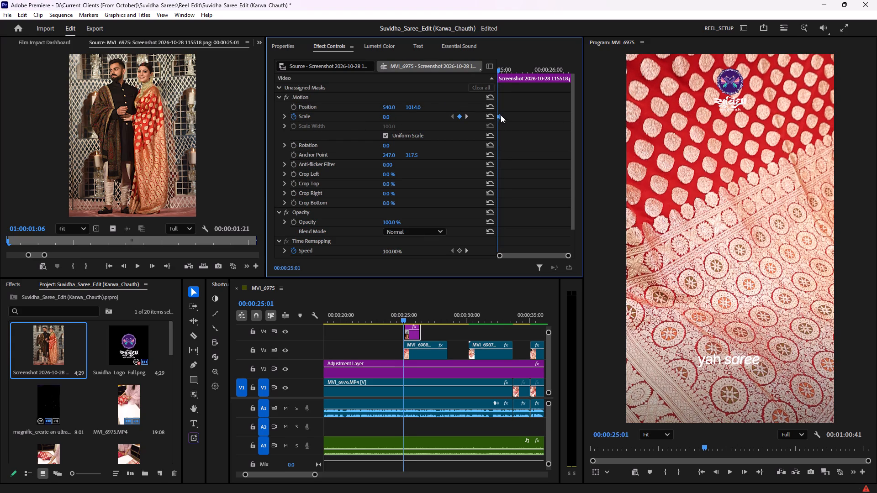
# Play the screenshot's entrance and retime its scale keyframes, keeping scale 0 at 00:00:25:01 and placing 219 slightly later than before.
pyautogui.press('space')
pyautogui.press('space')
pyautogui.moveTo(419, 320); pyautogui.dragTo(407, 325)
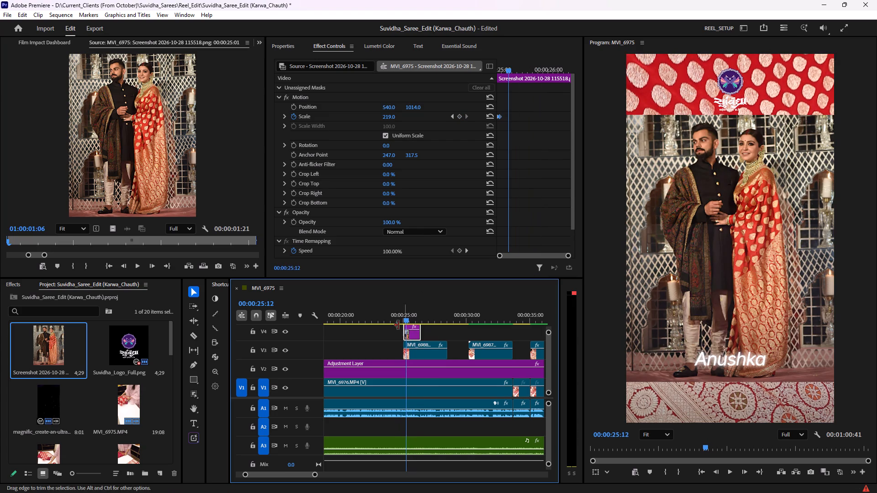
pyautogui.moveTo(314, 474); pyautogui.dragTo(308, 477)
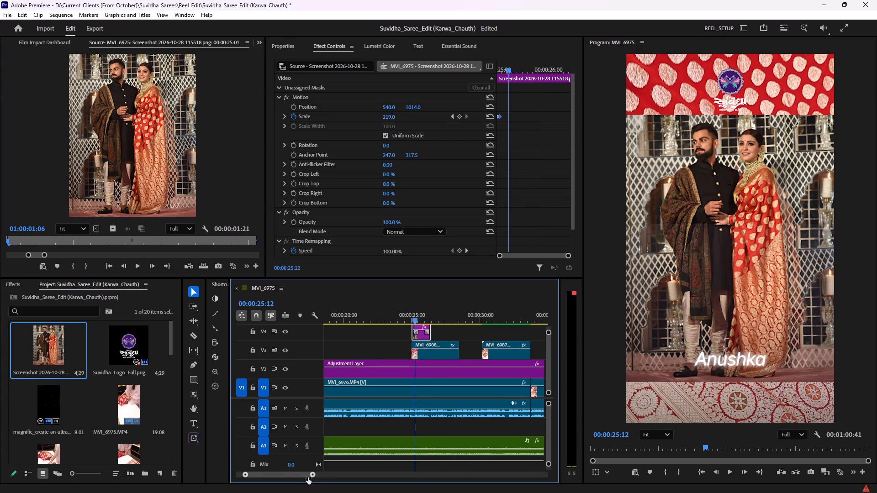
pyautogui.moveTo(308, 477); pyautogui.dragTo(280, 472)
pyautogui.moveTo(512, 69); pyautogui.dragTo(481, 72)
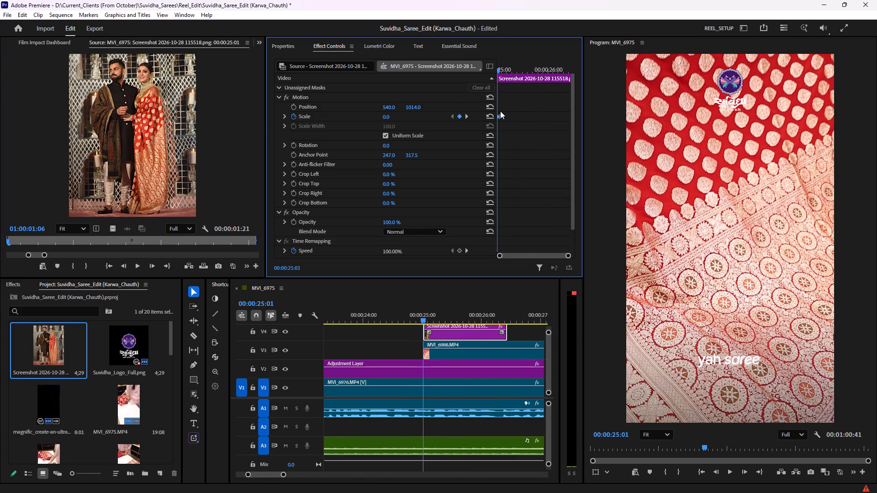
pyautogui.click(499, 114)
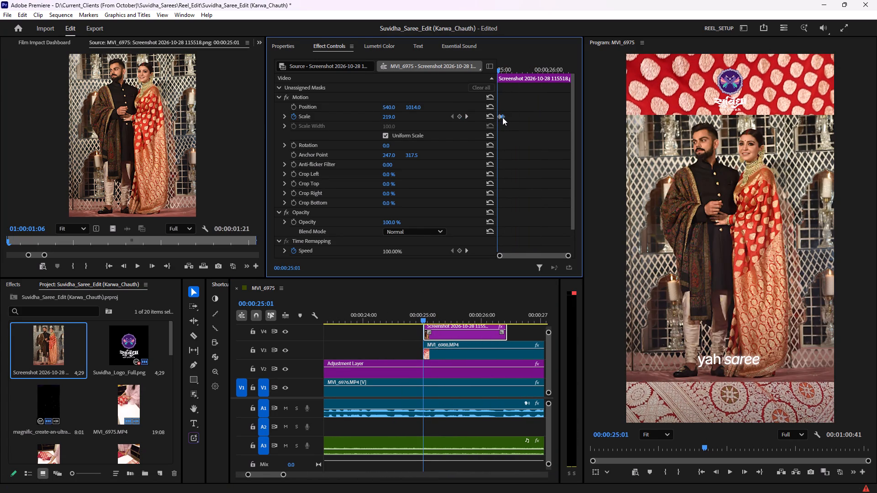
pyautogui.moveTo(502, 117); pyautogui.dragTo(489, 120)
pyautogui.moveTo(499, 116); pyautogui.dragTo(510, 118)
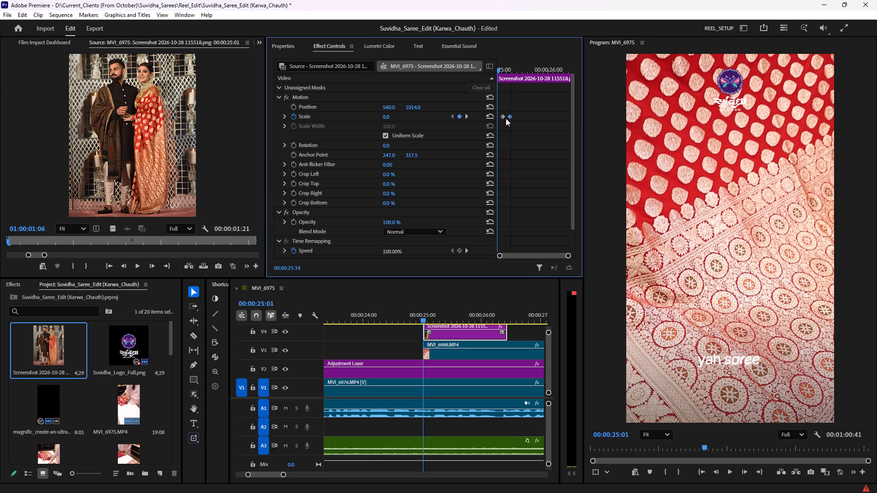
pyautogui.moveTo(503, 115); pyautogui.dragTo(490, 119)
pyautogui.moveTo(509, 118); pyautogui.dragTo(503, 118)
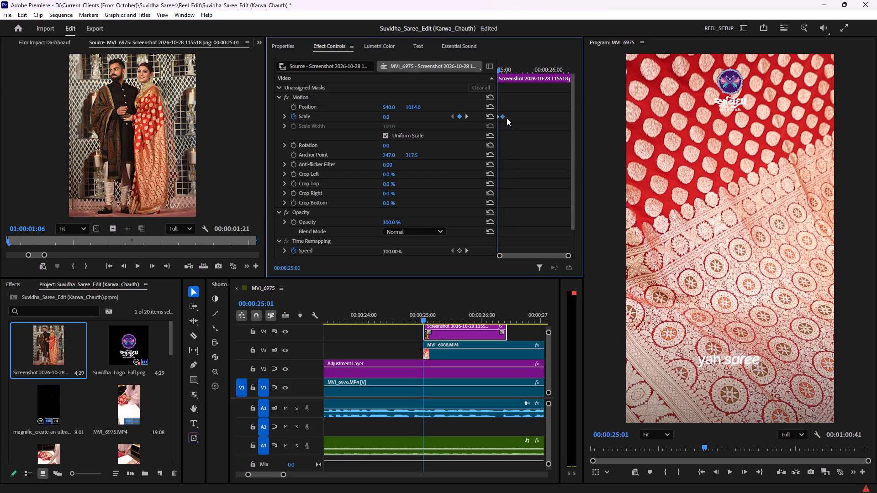
# Replay the entrance, and apply Ease In and Ease Out to the screenshot's scale 0 keyframe and Ease In to its 219 keyframe.
pyautogui.press('space')
pyautogui.press('space')
pyautogui.moveTo(532, 63); pyautogui.dragTo(488, 64)
pyautogui.click(505, 116)
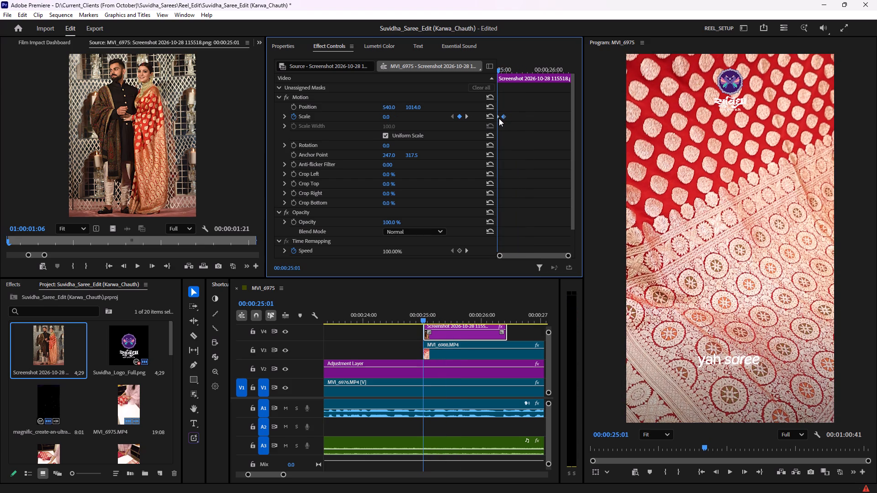
pyautogui.click(498, 117)
pyautogui.rightClick(498, 117)
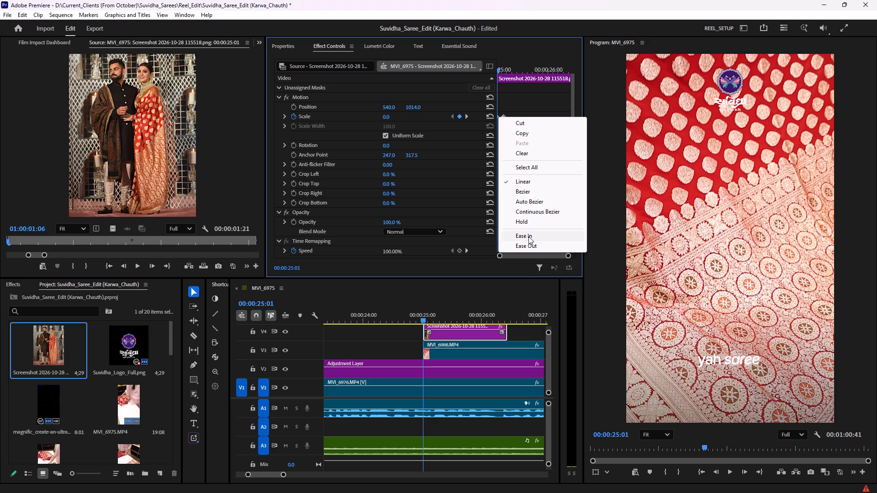
pyautogui.click(528, 236)
pyautogui.click(505, 116)
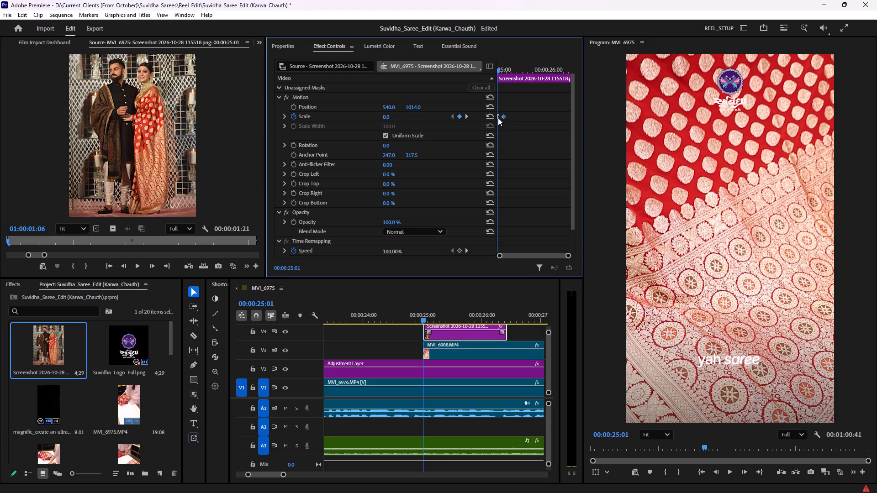
pyautogui.click(498, 118)
pyautogui.rightClick(498, 118)
pyautogui.click(519, 246)
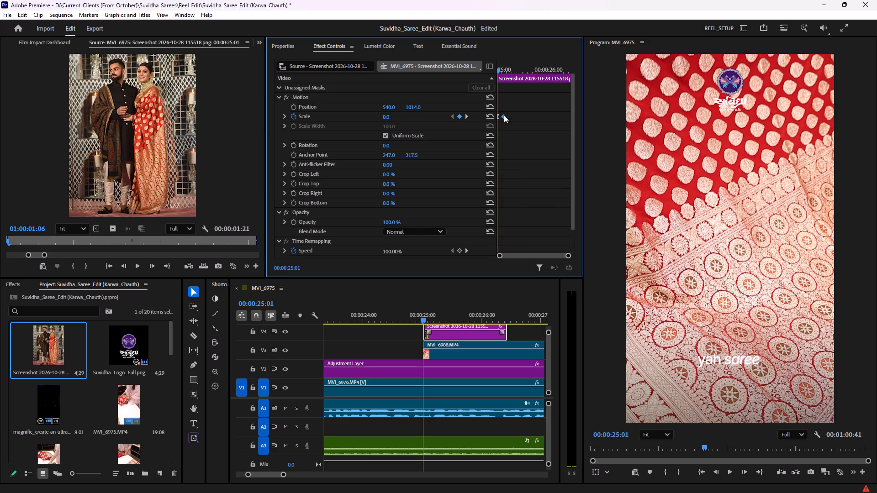
pyautogui.click(504, 115)
pyautogui.rightClick(504, 115)
pyautogui.click(525, 234)
# Move the screenshot's 219 scale keyframe to 00:00:25:11 and play the eased entrance.
pyautogui.press('space')
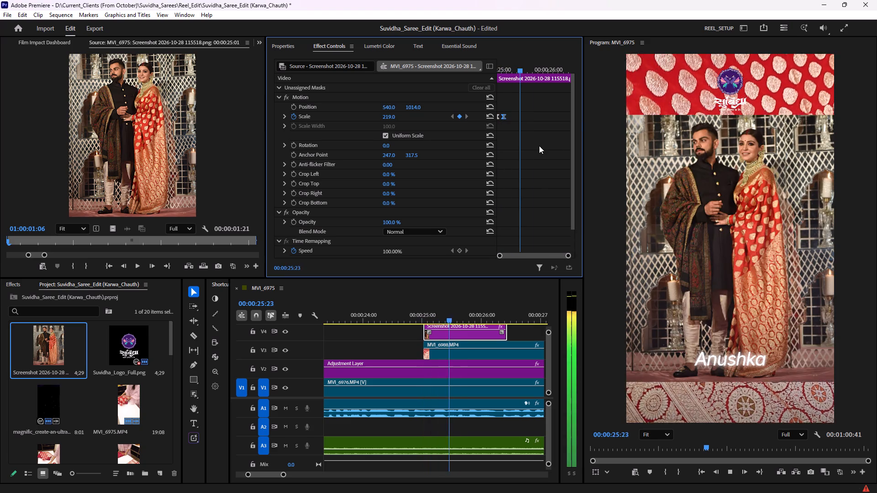
pyautogui.press('space')
pyautogui.moveTo(540, 59); pyautogui.dragTo(486, 64)
pyautogui.click(504, 115)
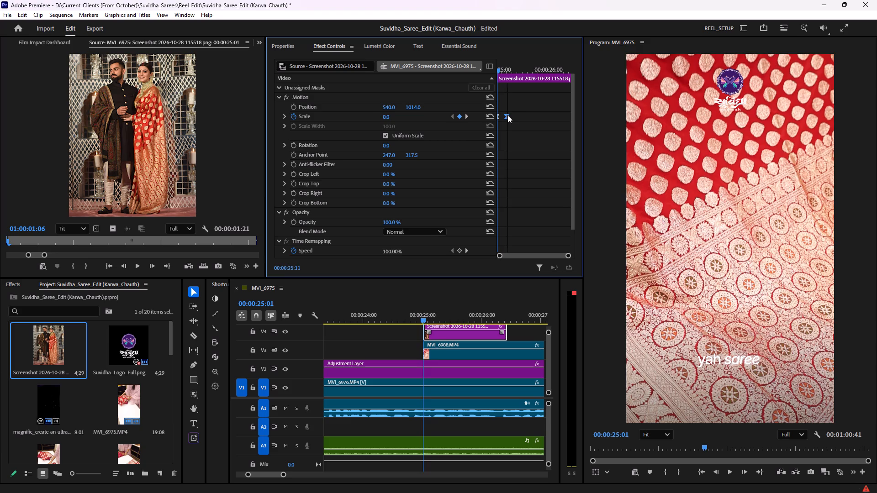
pyautogui.press('space')
pyautogui.press('space')
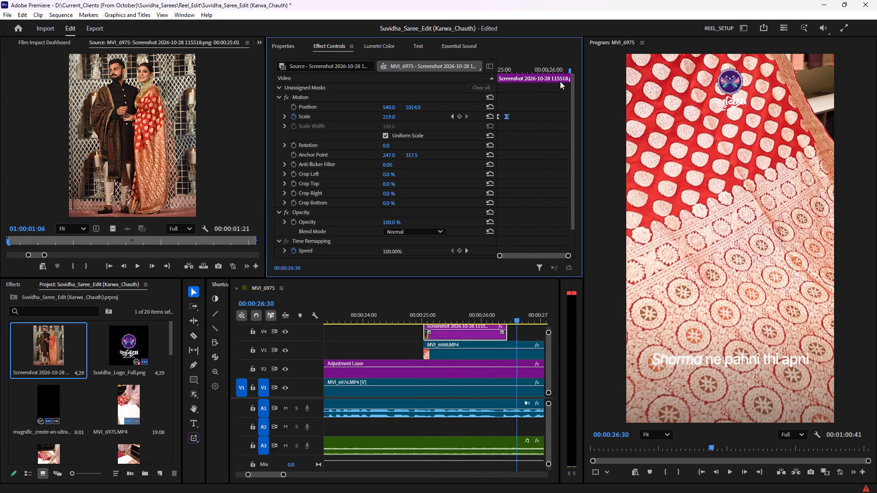
# Play the clips following the screenshot, and return to about 00:00:19:06 to review the lead-in to it.
pyautogui.moveTo(283, 476); pyautogui.dragTo(315, 477)
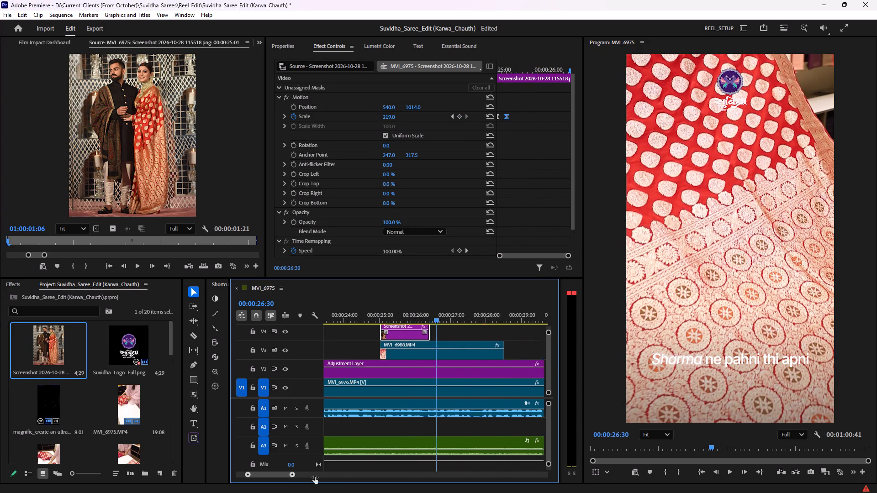
pyautogui.moveTo(315, 477); pyautogui.dragTo(341, 479)
pyautogui.press('space')
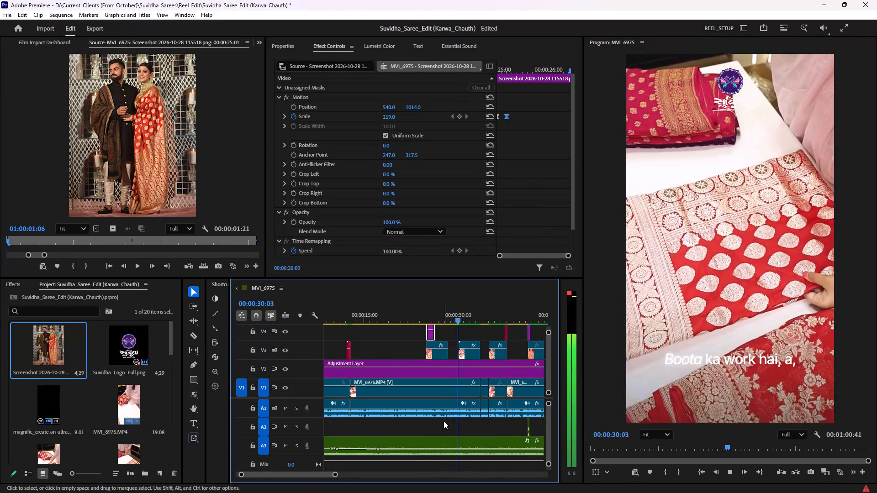
pyautogui.moveTo(336, 473); pyautogui.dragTo(389, 469)
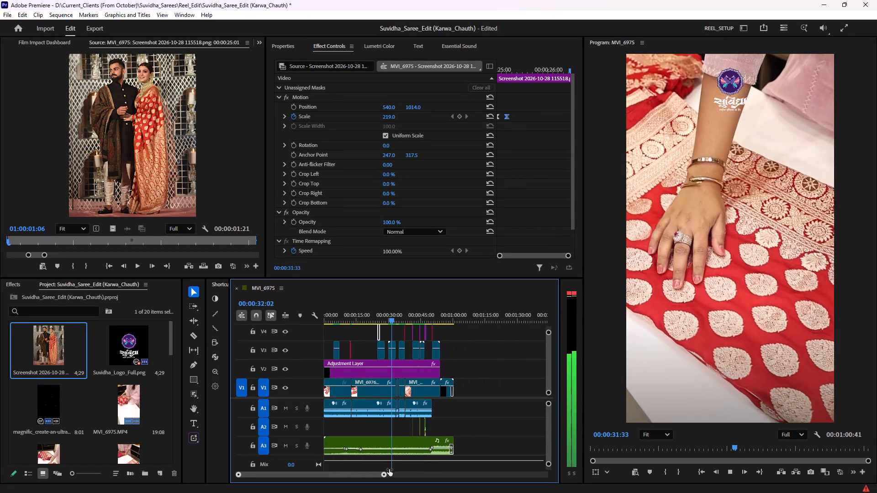
pyautogui.moveTo(389, 469); pyautogui.dragTo(392, 468)
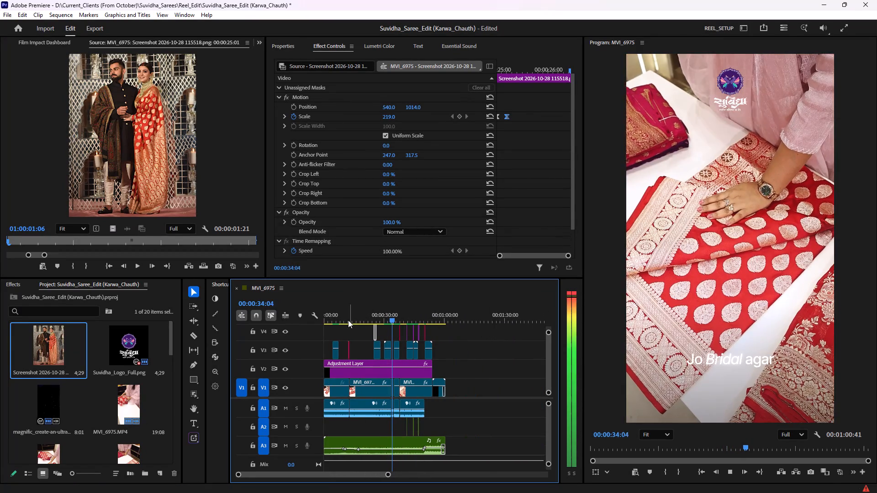
pyautogui.moveTo(394, 313); pyautogui.dragTo(373, 313)
pyautogui.moveTo(373, 313); pyautogui.dragTo(363, 317)
pyautogui.press('space')
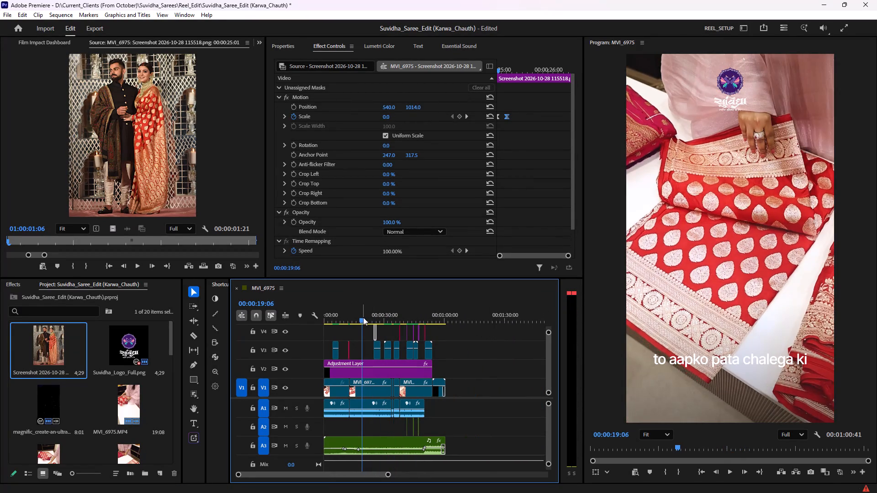
# Deselect the screenshot clip and save the project.
pyautogui.click(473, 335)
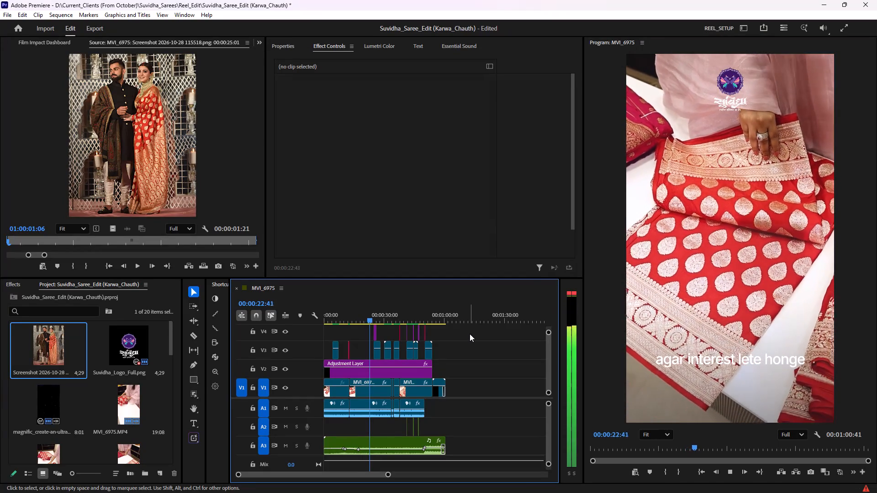
pyautogui.hotkey('ctrl', 's')
# Replay the section around 00:00:25:01 to check the screenshot's eased entrance against the voice-over and captions.
pyautogui.press('space')
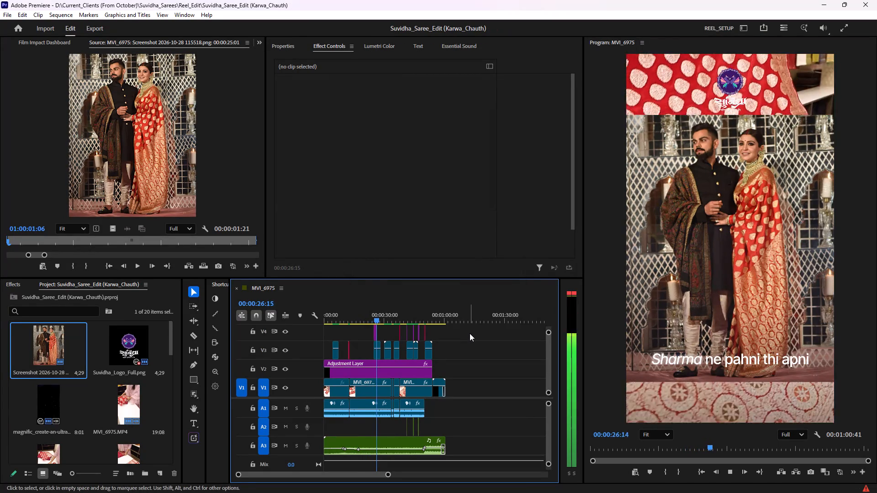
pyautogui.press('space')
pyautogui.moveTo(379, 320); pyautogui.dragTo(369, 322)
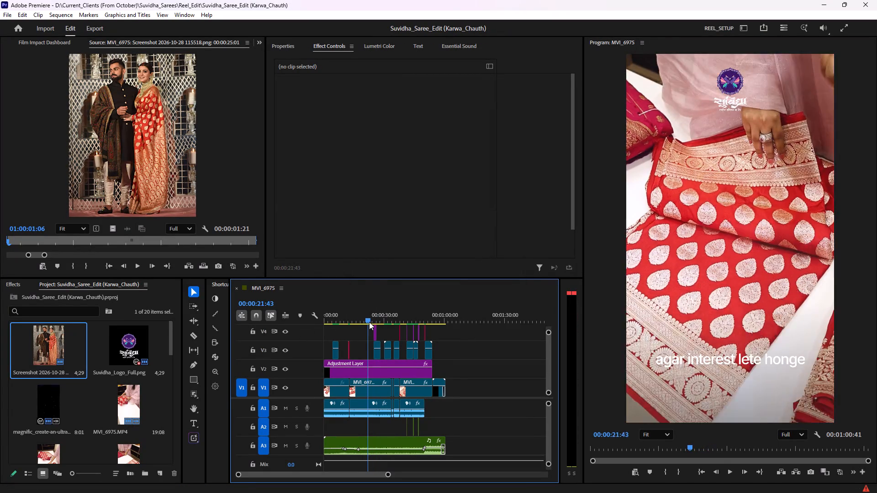
pyautogui.moveTo(369, 322); pyautogui.dragTo(373, 320)
pyautogui.moveTo(388, 472); pyautogui.dragTo(361, 475)
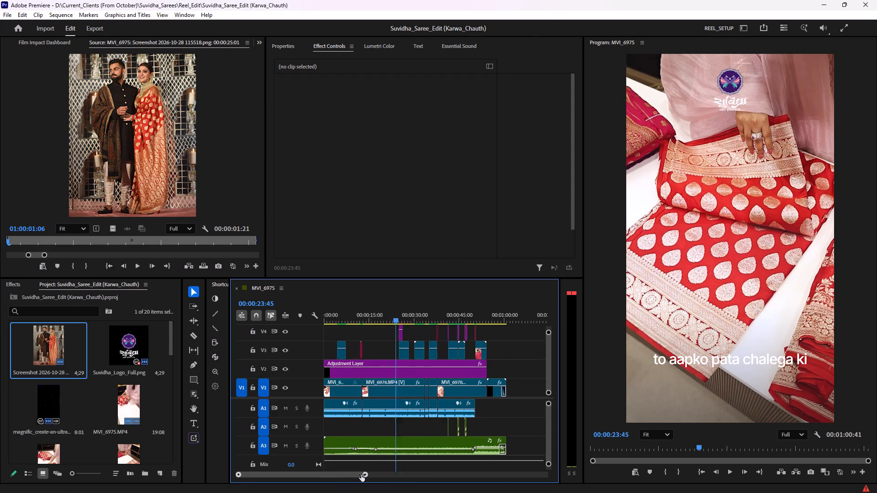
pyautogui.moveTo(361, 475); pyautogui.dragTo(324, 475)
pyautogui.press('space')
pyautogui.press('space')
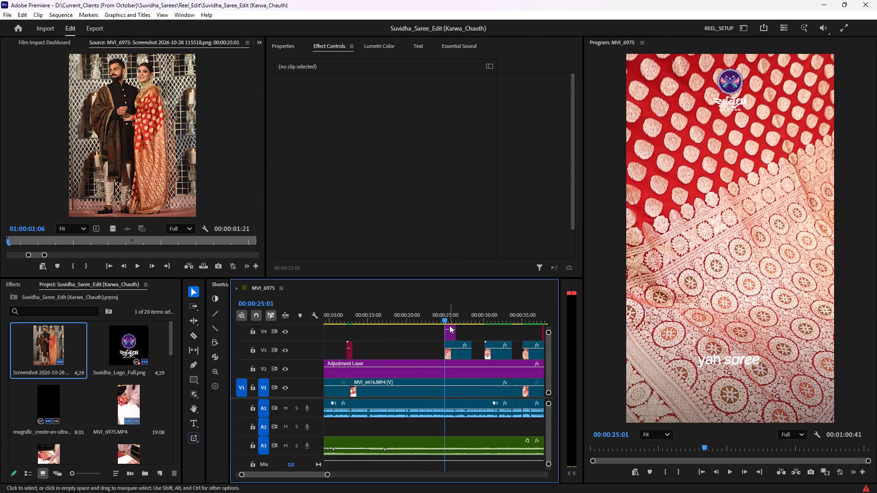
pyautogui.press('space')
pyautogui.press('space')
pyautogui.click(452, 332)
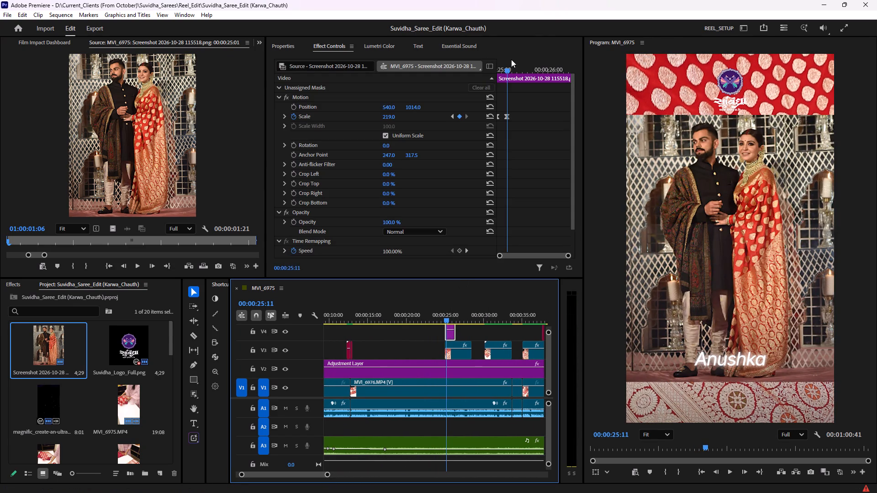
pyautogui.moveTo(505, 67); pyautogui.dragTo(487, 67)
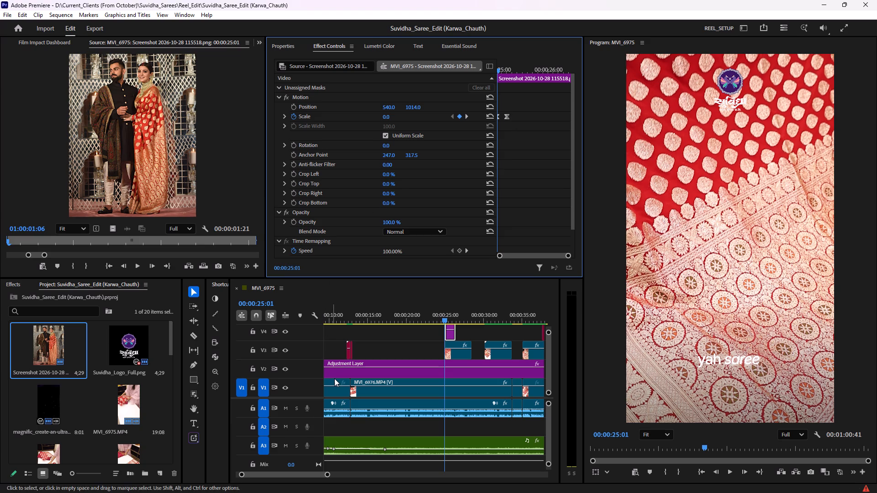
pyautogui.moveTo(328, 475); pyautogui.dragTo(396, 478)
pyautogui.press('space')
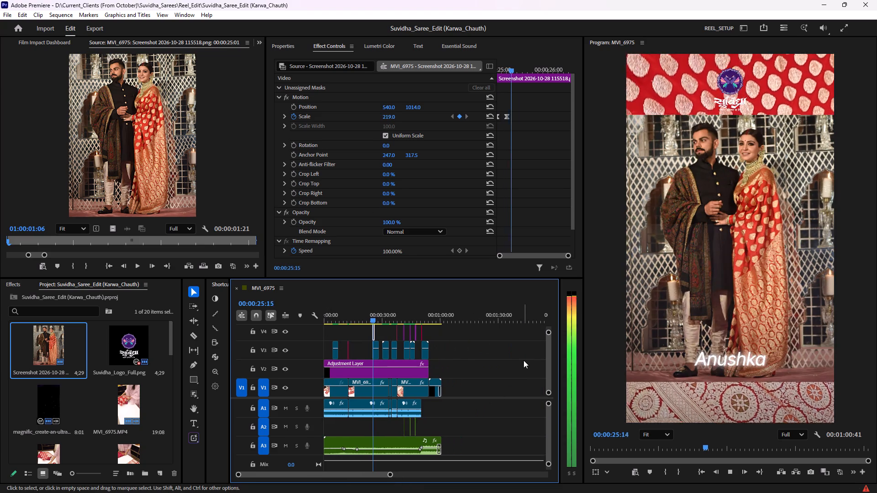
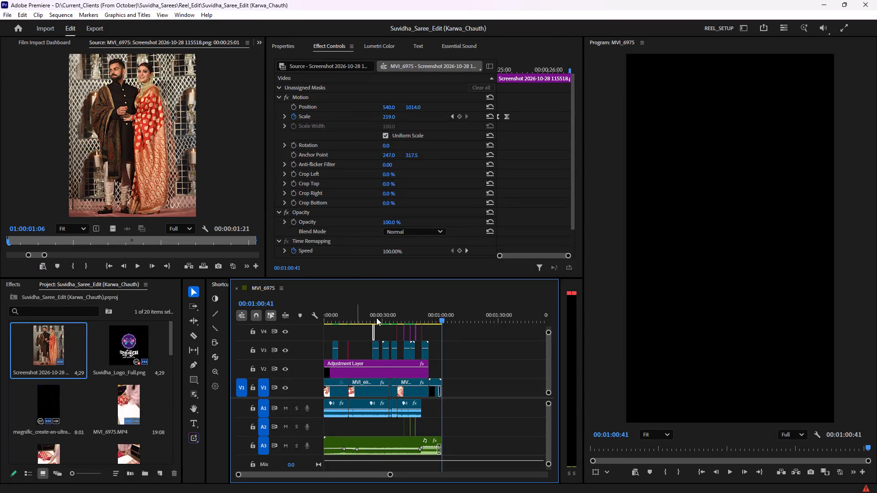
# Play the reel's opening from 00:00:00:00, and replay the section around the Anushka Sharma screenshot to review how it leaves.
pyautogui.moveTo(438, 322); pyautogui.dragTo(253, 324)
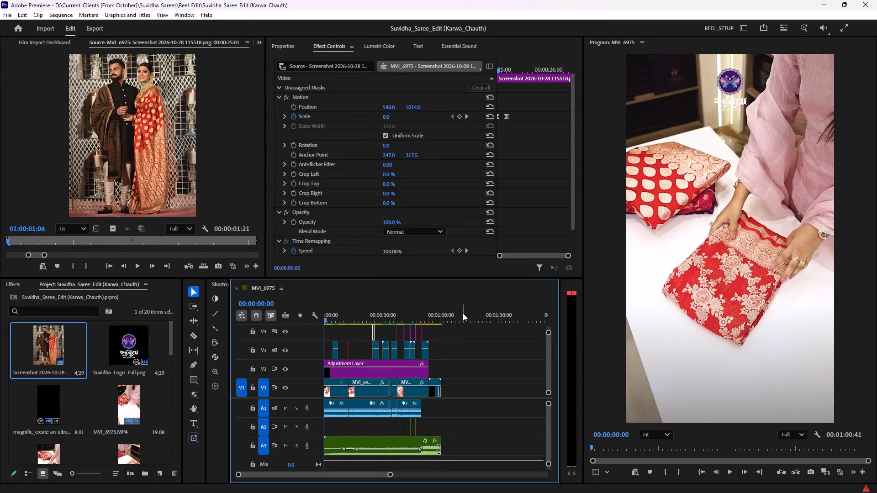
pyautogui.press('space')
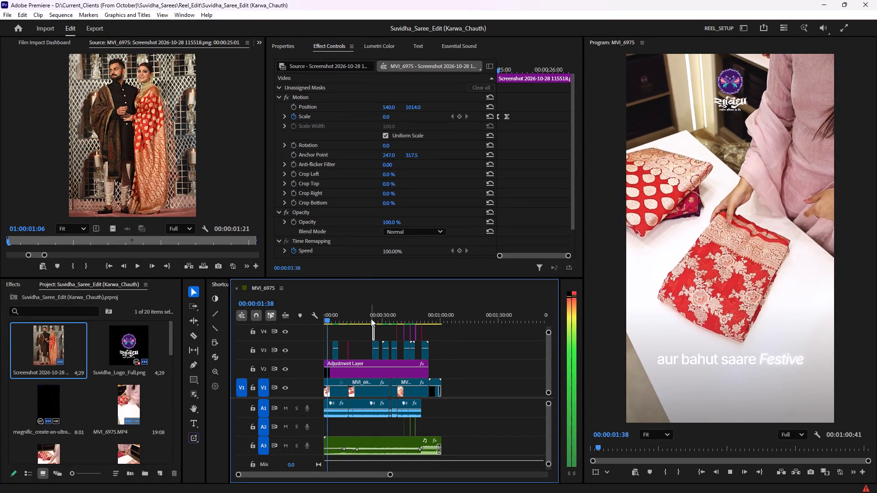
pyautogui.click(362, 320)
pyautogui.press('space')
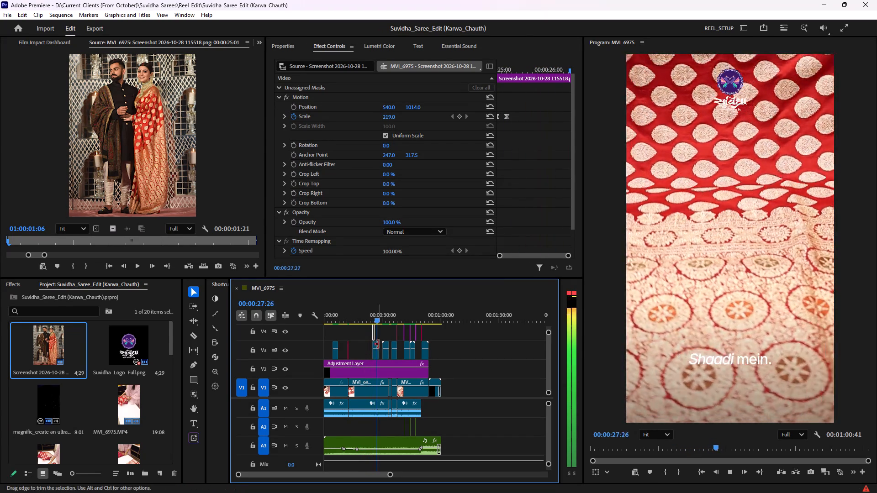
pyautogui.press('space')
pyautogui.moveTo(378, 320); pyautogui.dragTo(371, 322)
pyautogui.press('space')
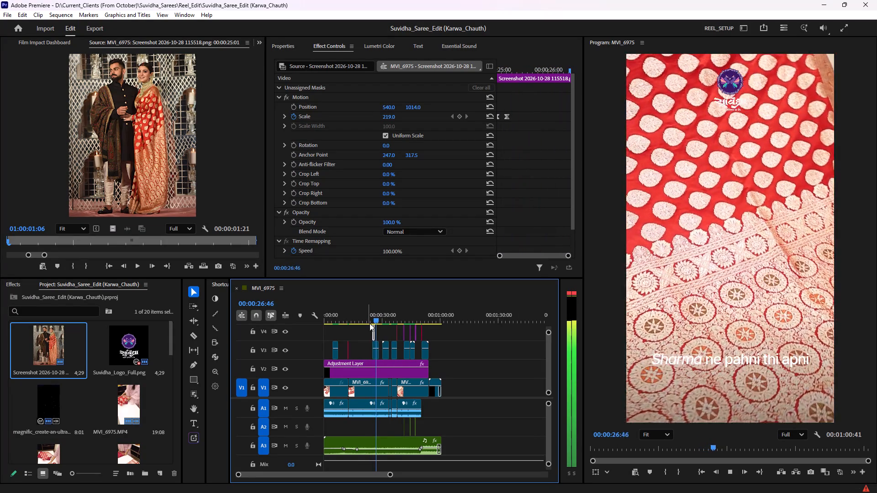
pyautogui.press('space')
# Move the playhead to 00:00:26:16, near the end of the screenshot clip.
pyautogui.moveTo(391, 474); pyautogui.dragTo(326, 472)
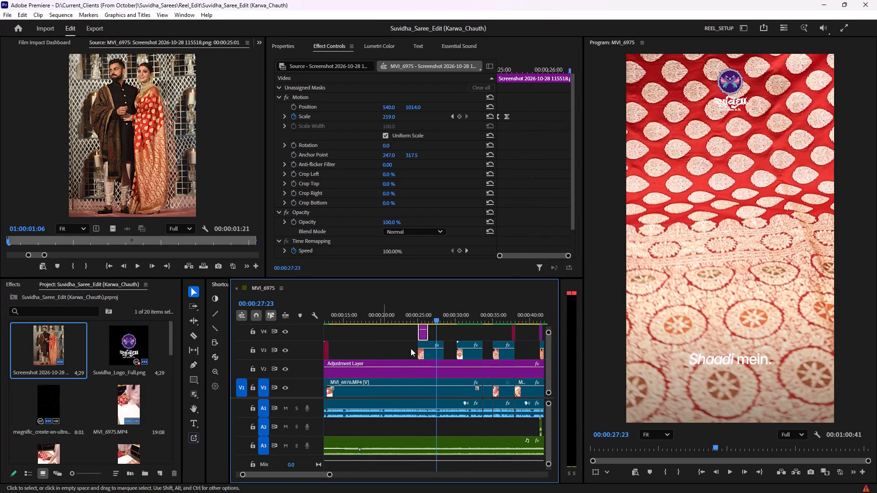
pyautogui.moveTo(437, 315); pyautogui.dragTo(427, 319)
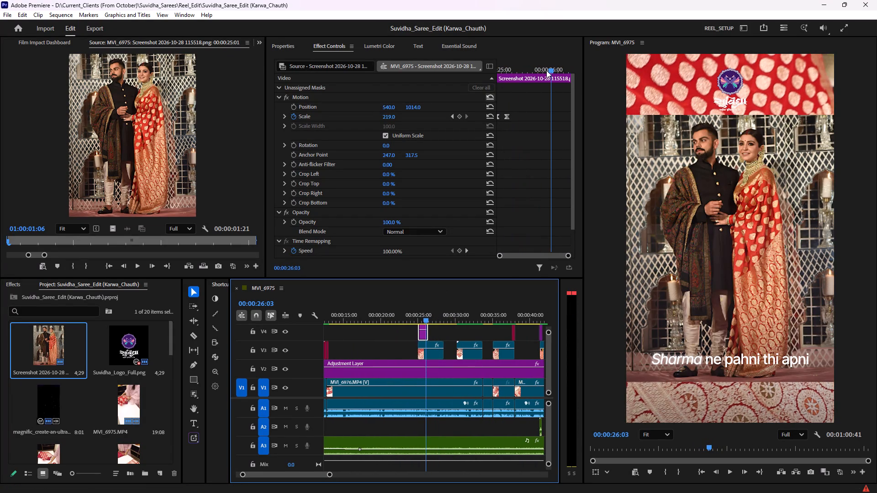
pyautogui.click(552, 63)
pyautogui.moveTo(551, 68); pyautogui.dragTo(564, 68)
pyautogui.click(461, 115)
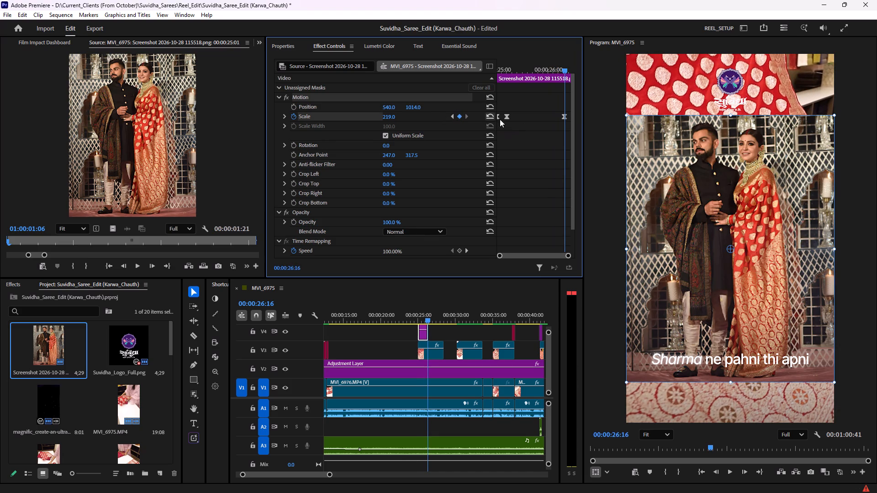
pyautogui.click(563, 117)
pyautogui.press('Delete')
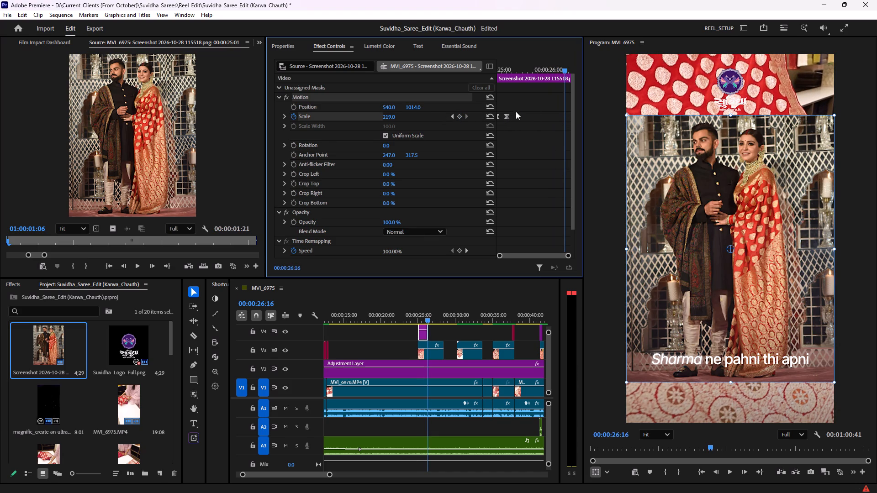
# Build the screenshot's scale-out by copying its 219 scale keyframe to 00:00:26:16 and its 0 keyframe to 00:00:26:21.
pyautogui.click(507, 116)
pyautogui.hotkey('ctrl', 'c')
pyautogui.hotkey('ctrl', 'v')
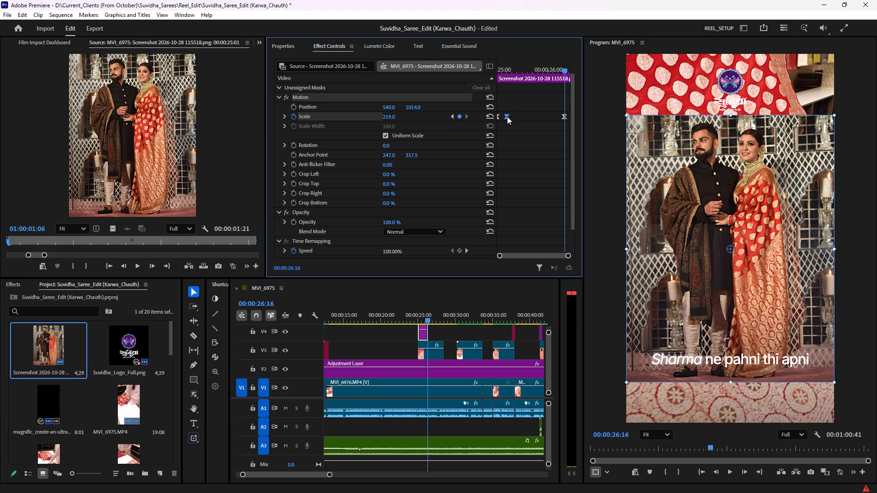
pyautogui.click(499, 115)
pyautogui.moveTo(565, 70); pyautogui.dragTo(574, 68)
pyautogui.hotkey('ctrl', 'c')
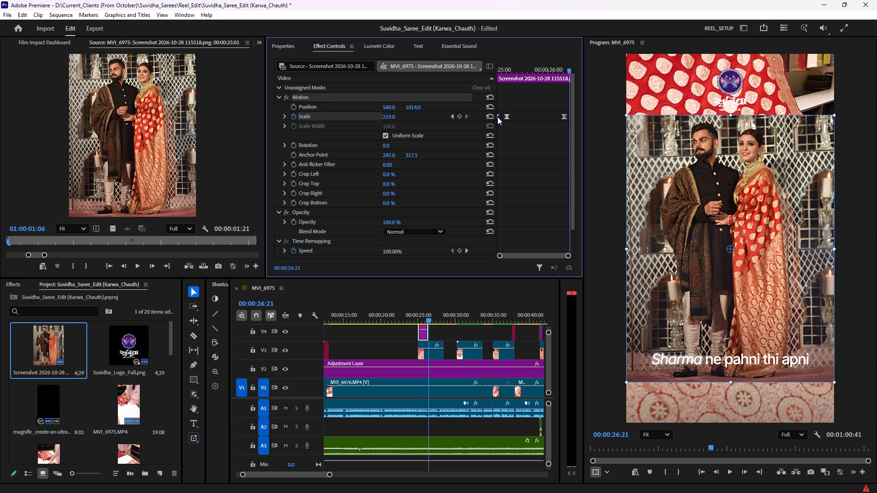
pyautogui.hotkey('ctrl', 'v')
# Play the screenshot's scale-out and tighten it by moving its 219 keyframe slightly closer to the closing 0 keyframe.
pyautogui.moveTo(566, 67); pyautogui.dragTo(558, 67)
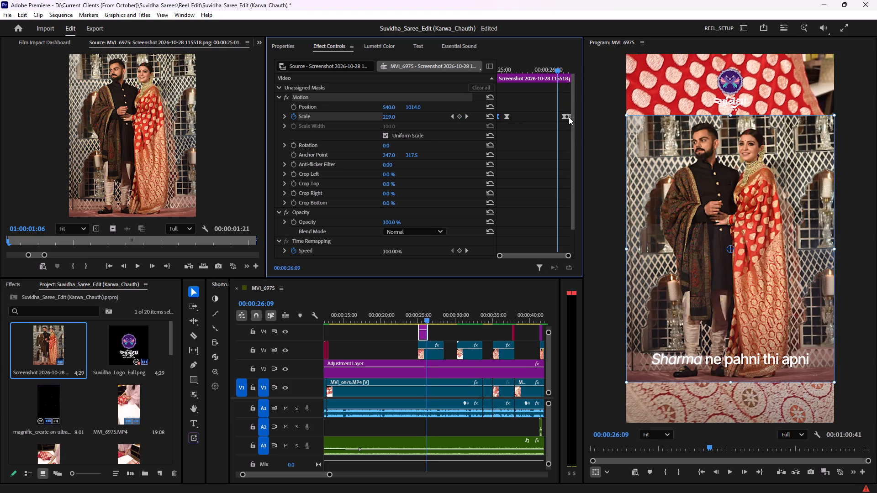
pyautogui.click(568, 117)
pyautogui.press('space')
pyautogui.moveTo(568, 68); pyautogui.dragTo(567, 68)
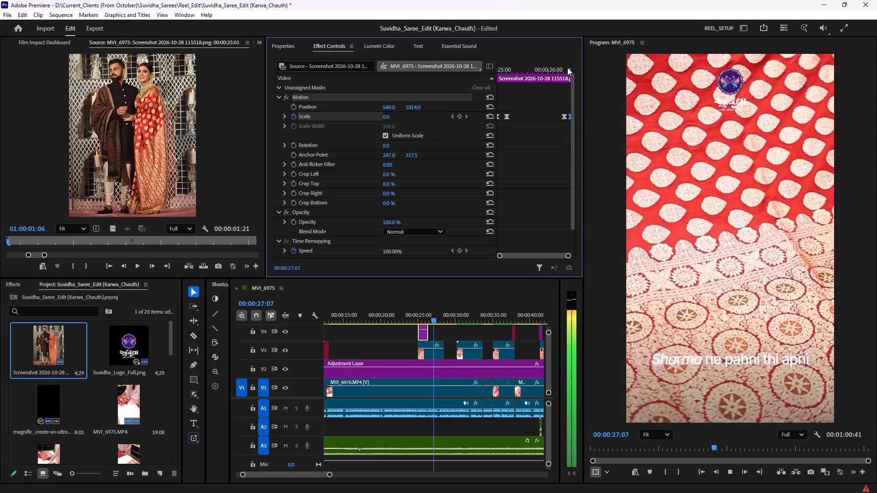
pyautogui.moveTo(567, 68); pyautogui.dragTo(560, 68)
pyautogui.click(565, 117)
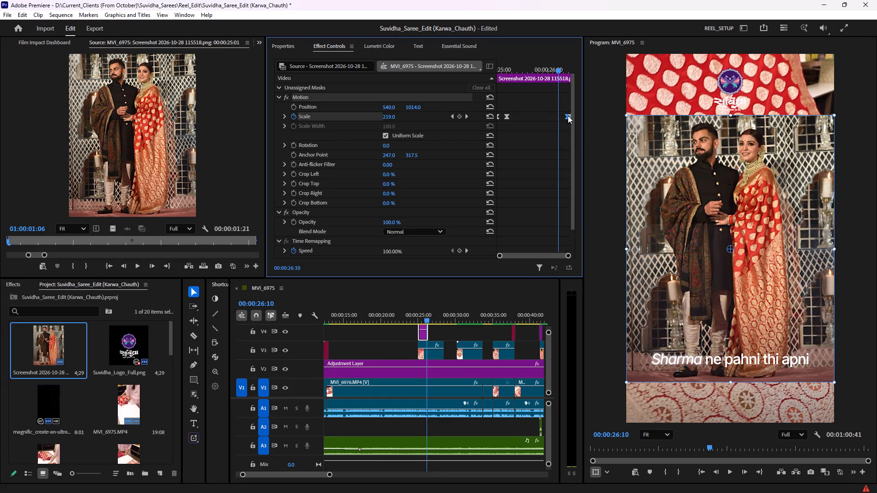
pyautogui.press('space')
pyautogui.moveTo(570, 65); pyautogui.dragTo(562, 66)
pyautogui.press('space')
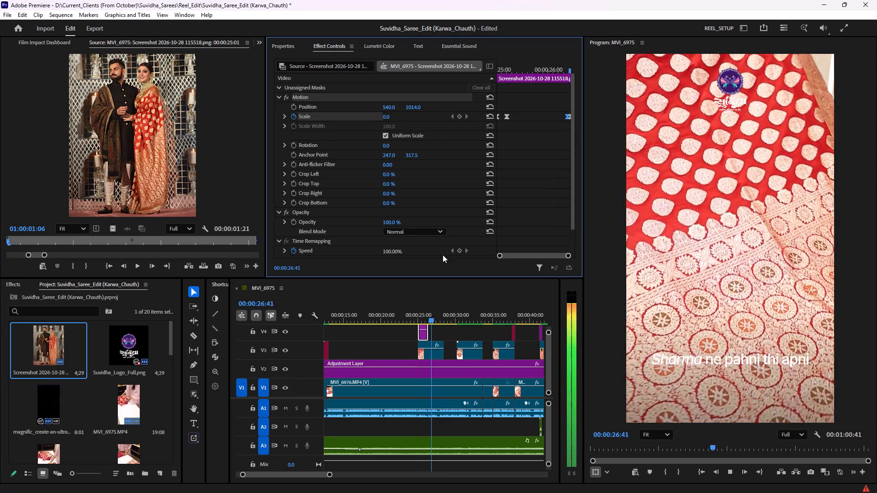
# Replay the reel from about 00:00:22:40 through the screenshot to check its entrance and scale-out against the captions.
pyautogui.click(394, 344)
pyautogui.click(393, 351)
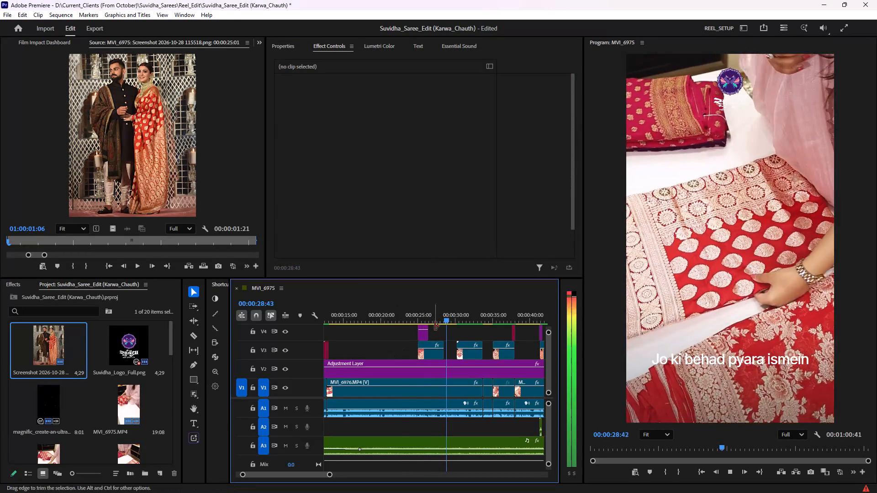
pyautogui.moveTo(452, 319); pyautogui.dragTo(403, 319)
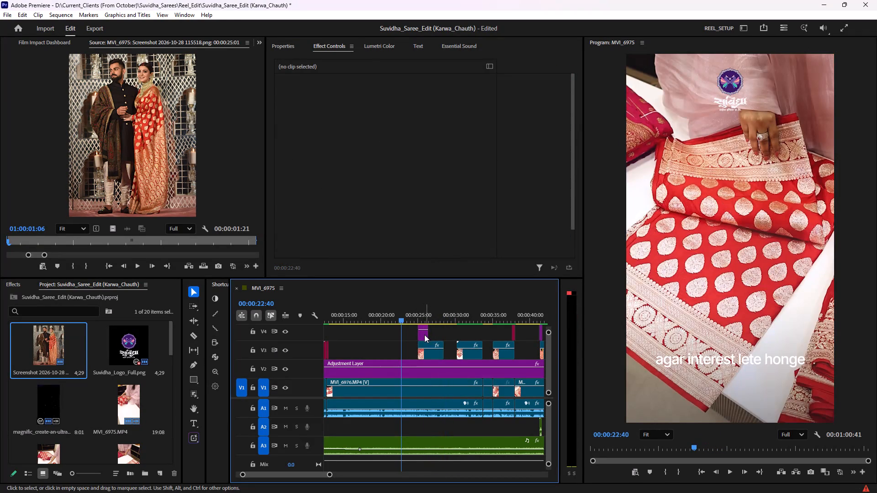
pyautogui.click(424, 335)
pyautogui.press('space')
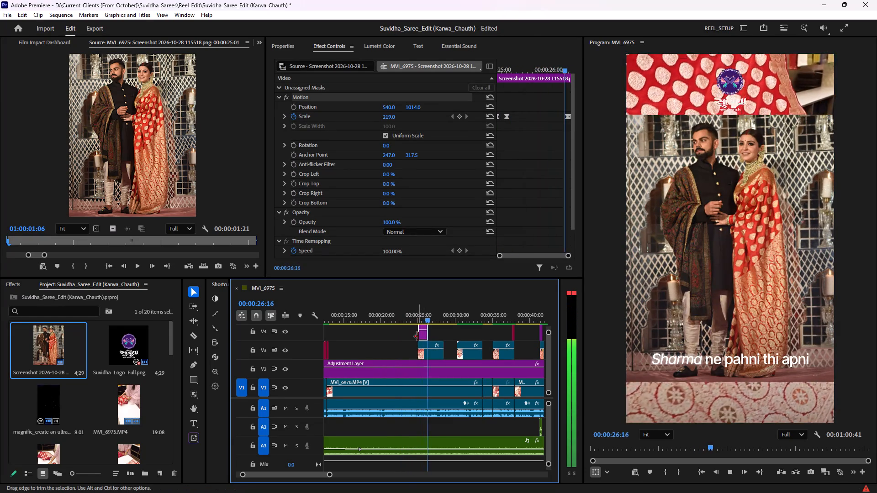
pyautogui.press('space')
pyautogui.moveTo(438, 315); pyautogui.dragTo(423, 315)
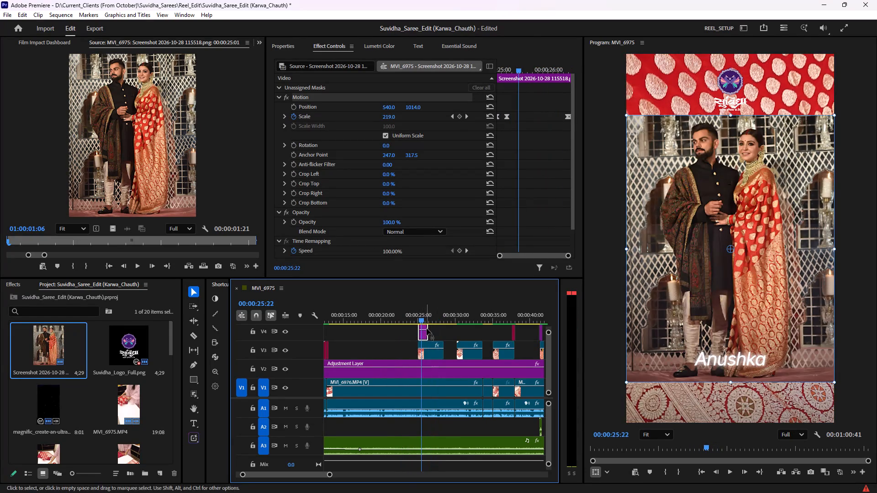
pyautogui.press('space')
pyautogui.press('space')
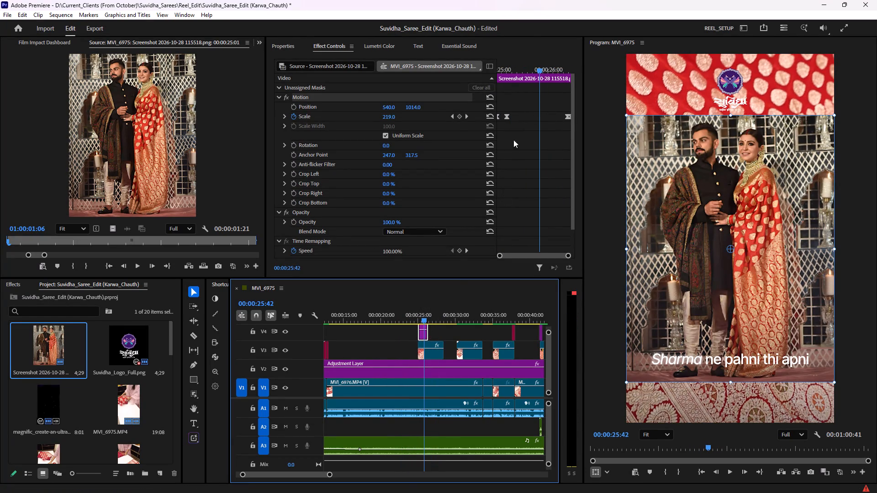
# Extend the end of the screenshot clip on V4 to a duration of 00:00:01:45 and play it.
pyautogui.click(429, 331)
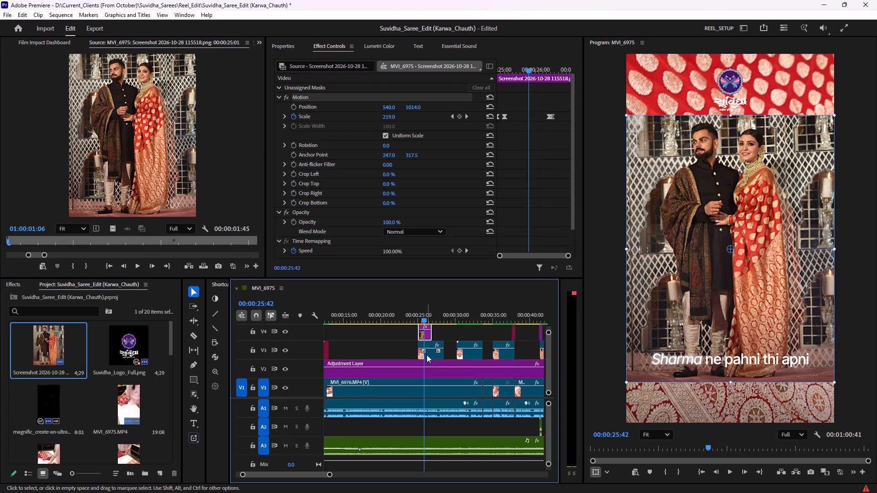
pyautogui.press('space')
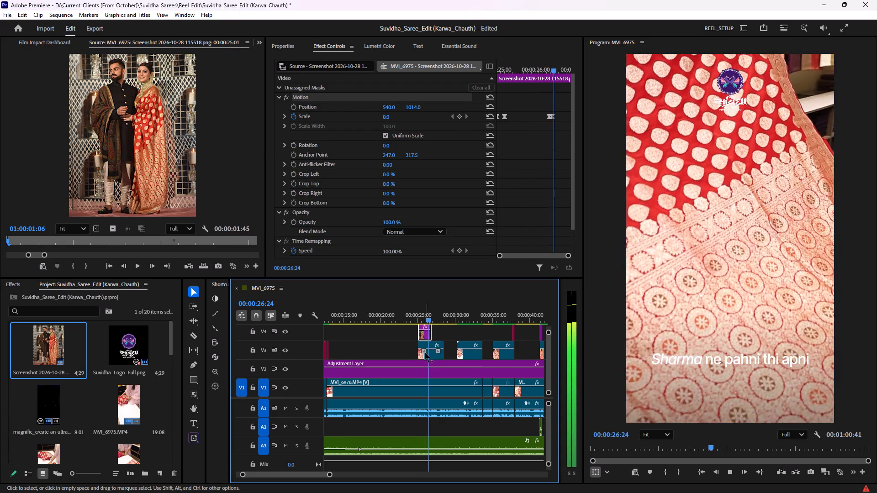
pyautogui.press('space')
# Move the screenshot's two scale-out keyframes together to the extended clip's end and play the exit.
pyautogui.moveTo(538, 106); pyautogui.dragTo(562, 127)
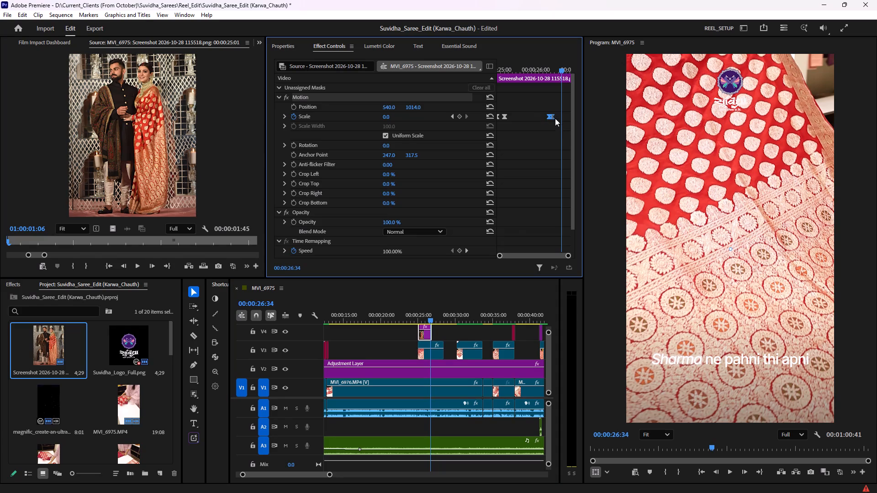
pyautogui.moveTo(553, 117); pyautogui.dragTo(575, 119)
pyautogui.press('space')
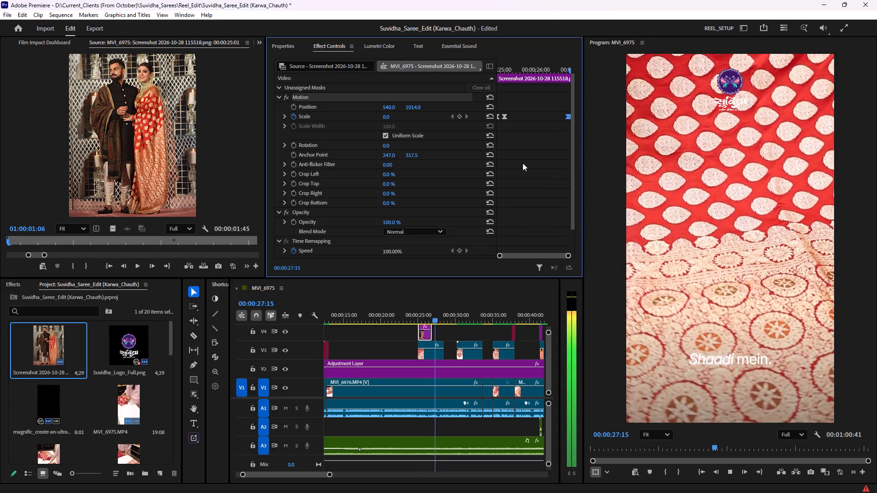
pyautogui.press('space')
# Replay the screenshot's section with its retimed scale-out and save the project.
pyautogui.moveTo(439, 319); pyautogui.dragTo(416, 320)
pyautogui.press('space')
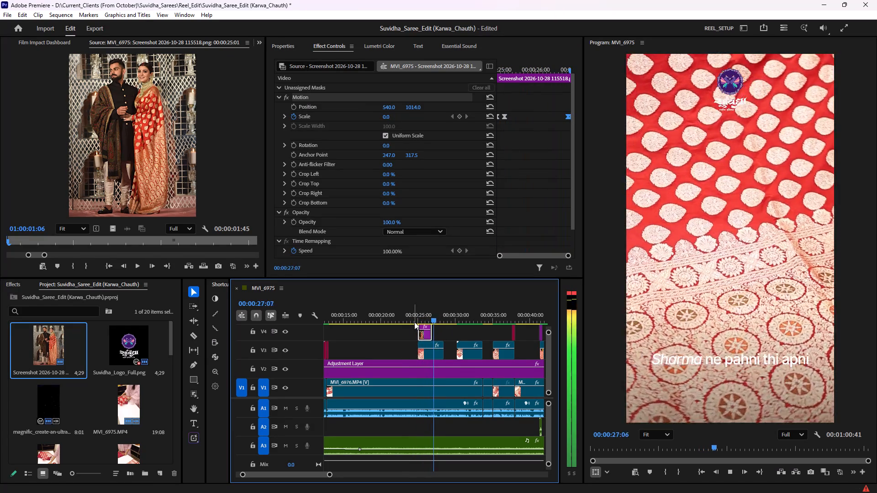
pyautogui.press('space')
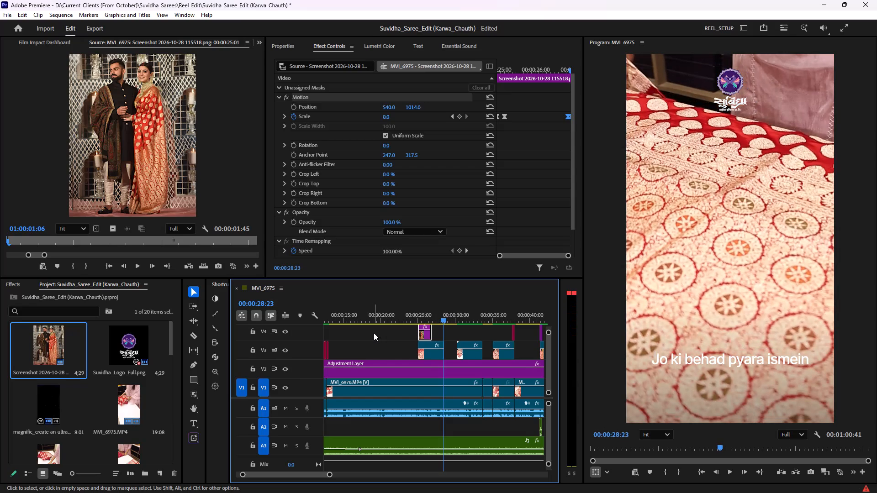
pyautogui.hotkey('ctrl', 's')
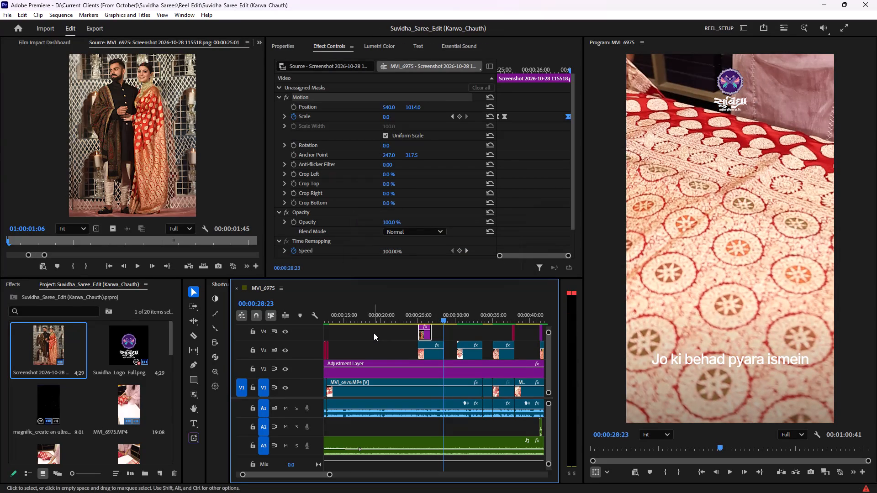
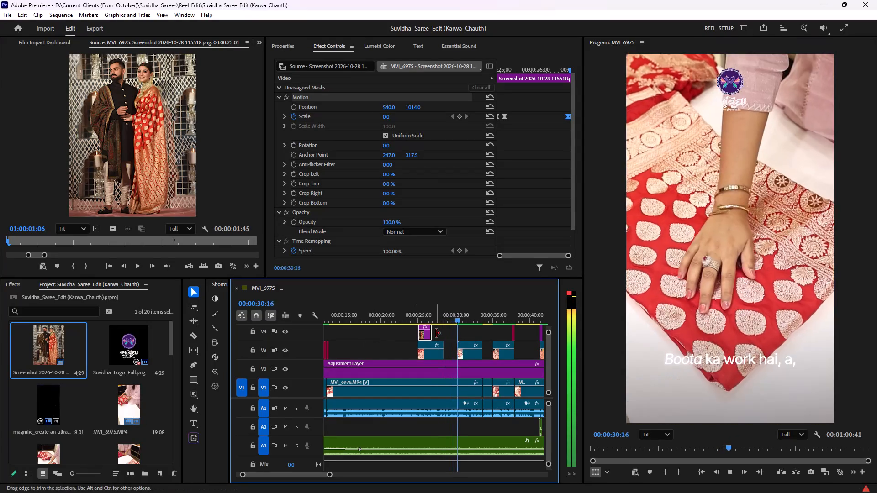
# Save the project and replay the reel from about 00:00:24:05 through the screenshot to check its entrance and exit against the captions.
pyautogui.press('space')
pyautogui.moveTo(461, 326); pyautogui.dragTo(420, 326)
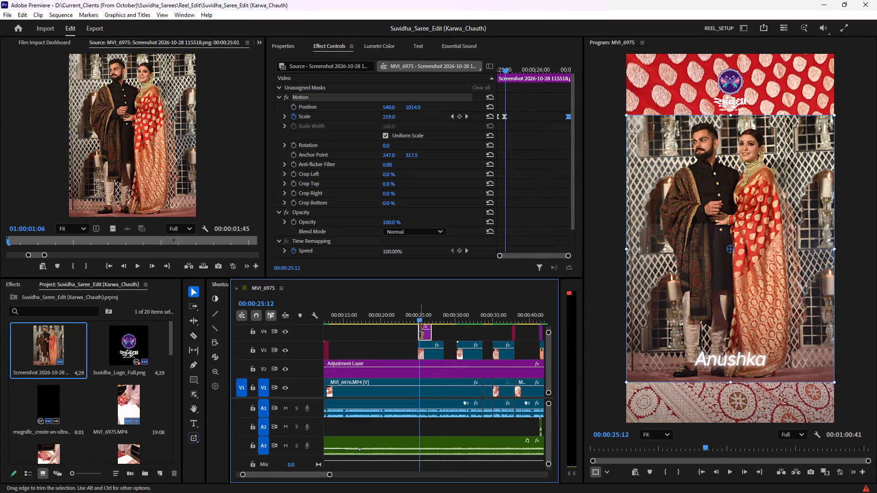
pyautogui.hotkey('ctrl', 's')
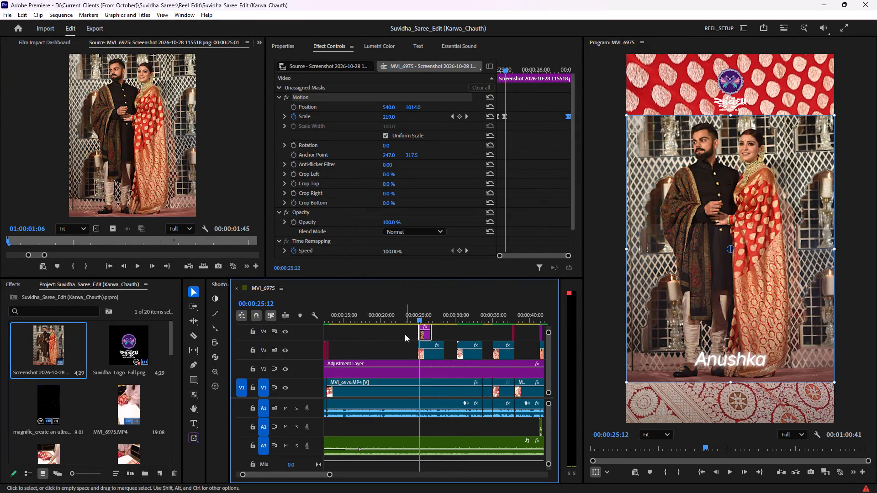
pyautogui.moveTo(419, 317); pyautogui.dragTo(420, 317)
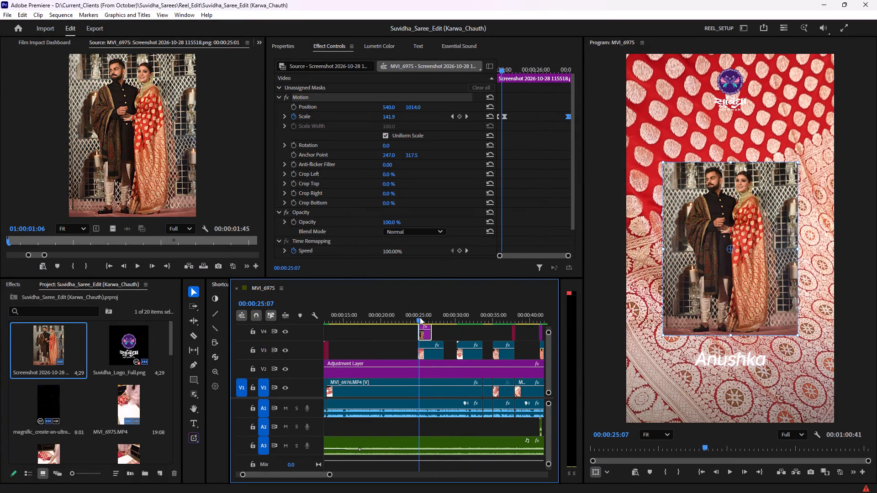
pyautogui.moveTo(420, 317); pyautogui.dragTo(412, 312)
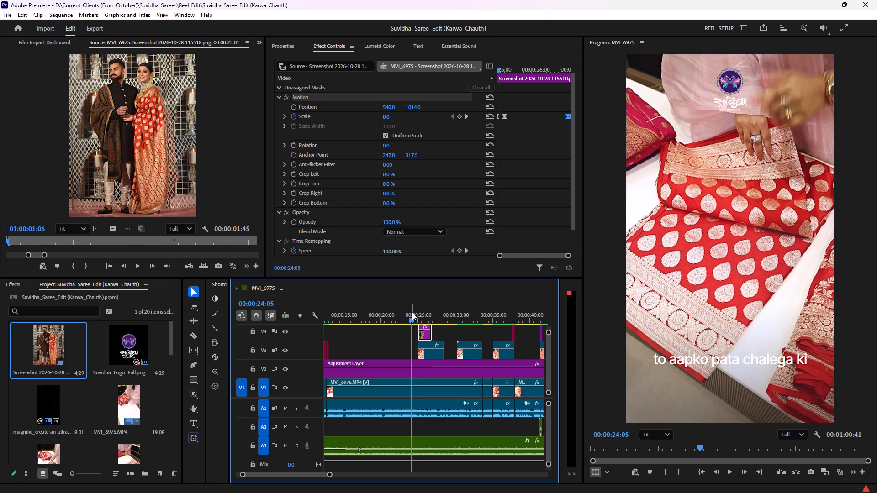
pyautogui.press('space')
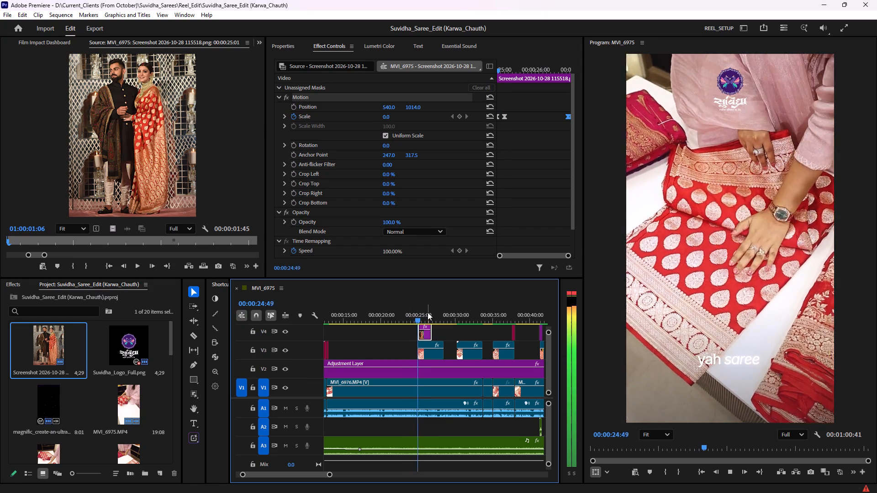
pyautogui.press('space')
pyautogui.press('space')
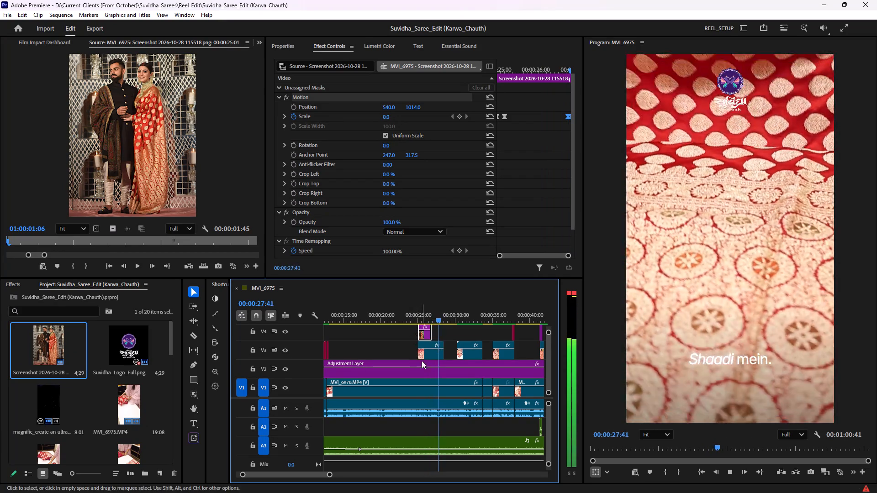
pyautogui.press('space')
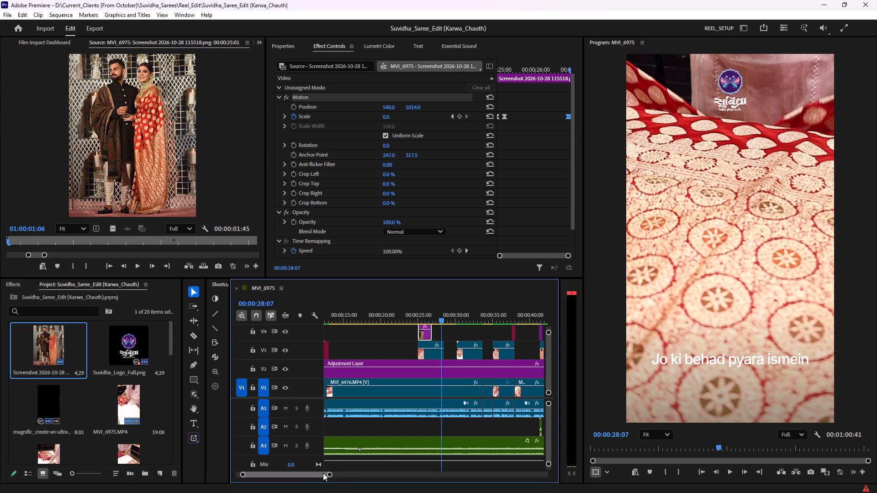
# Return the playhead to the start of the sequence at 00:00:00:00 and save the project.
pyautogui.moveTo(330, 473); pyautogui.dragTo(402, 471)
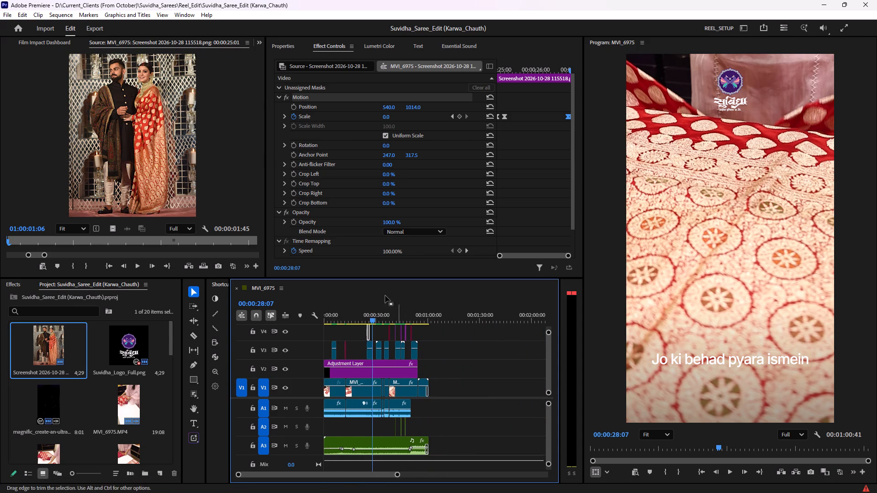
pyautogui.moveTo(373, 315); pyautogui.dragTo(236, 313)
pyautogui.hotkey('ctrl', 's')
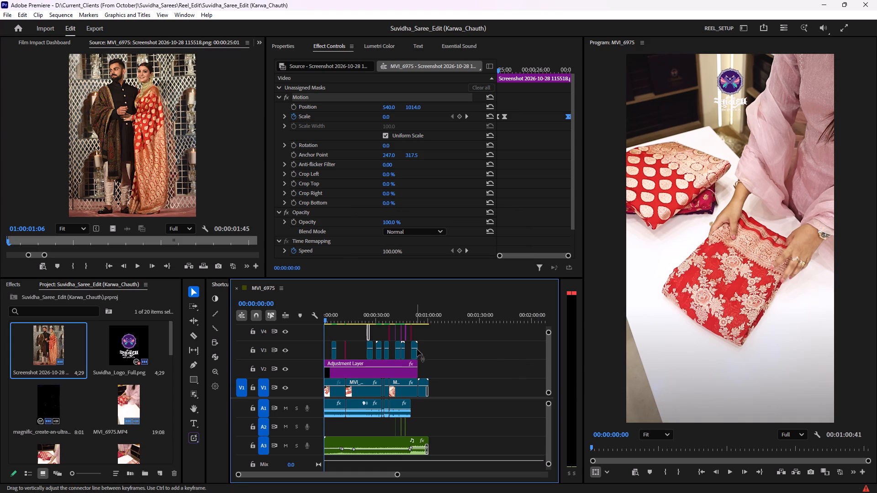
# Export the sequence to the Reel_Edit folder, replacing the existing Suvidha_Saree_Edit (Karwa_Chauth).mp4.
pyautogui.hotkey('ctrl', 'm')
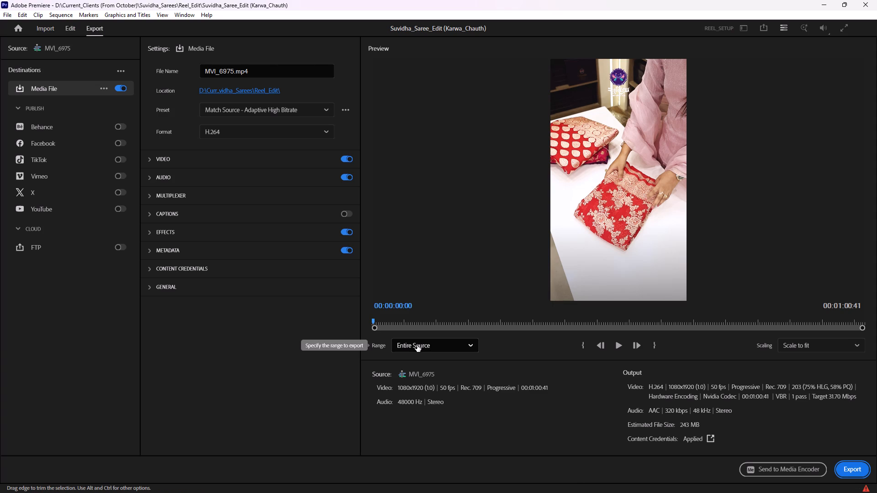
pyautogui.click(238, 89)
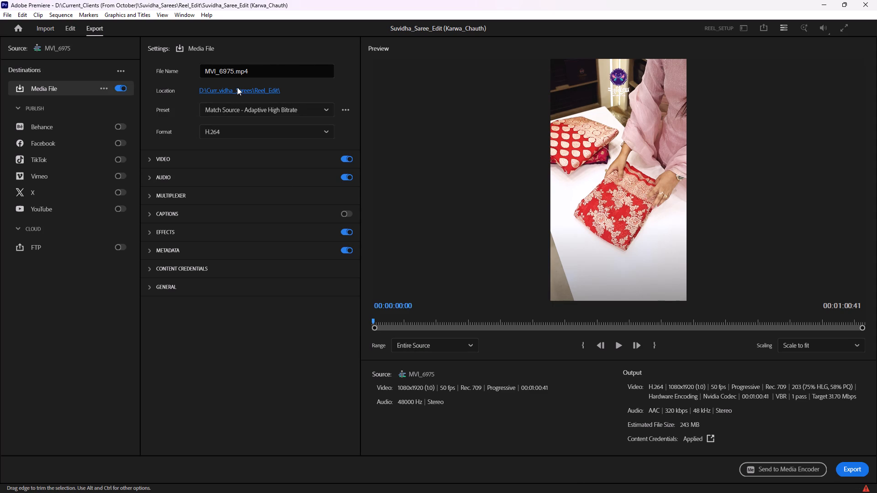
pyautogui.scroll(-2, 222, 133)
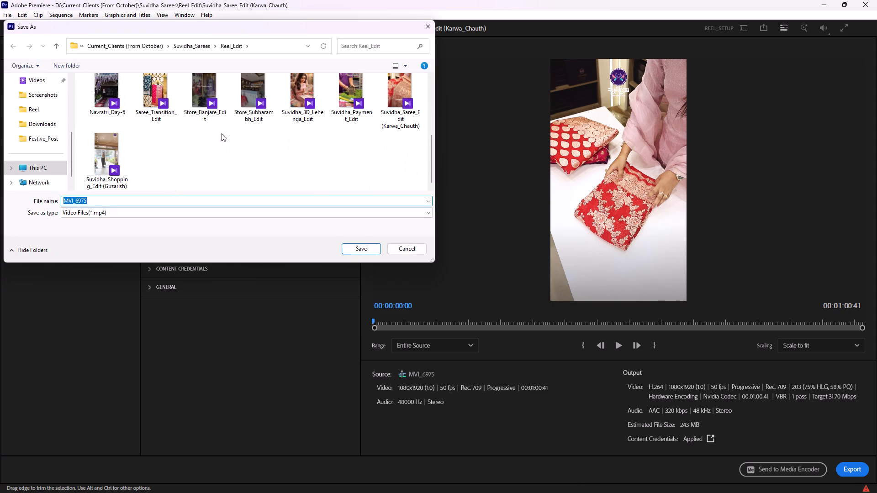
pyautogui.scroll(-2, 222, 133)
pyautogui.scroll(1, 350, 147)
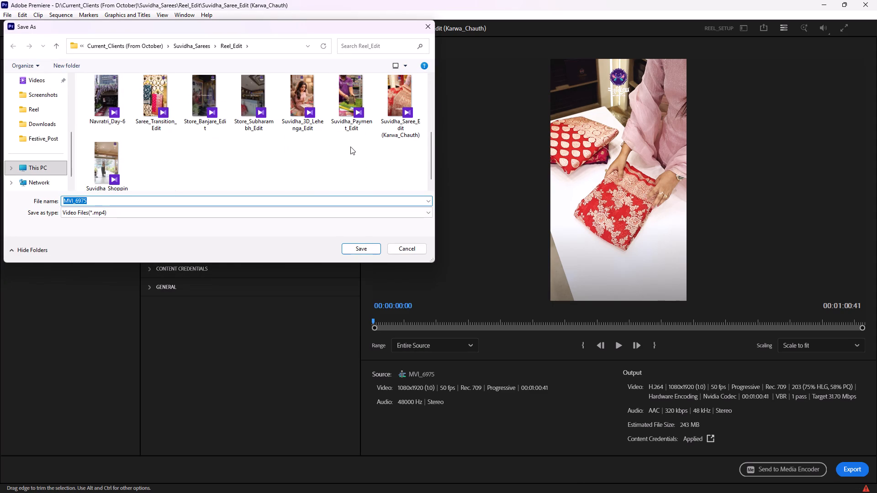
pyautogui.click(403, 98)
pyautogui.click(361, 248)
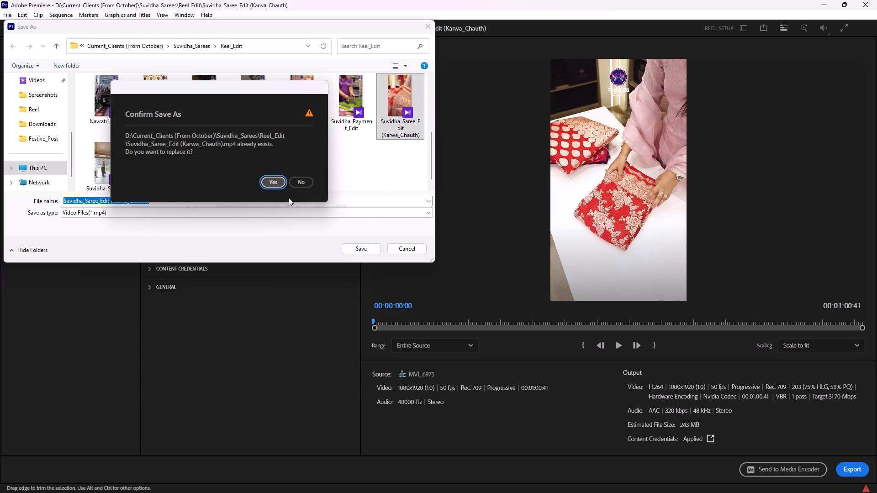
pyautogui.click(273, 182)
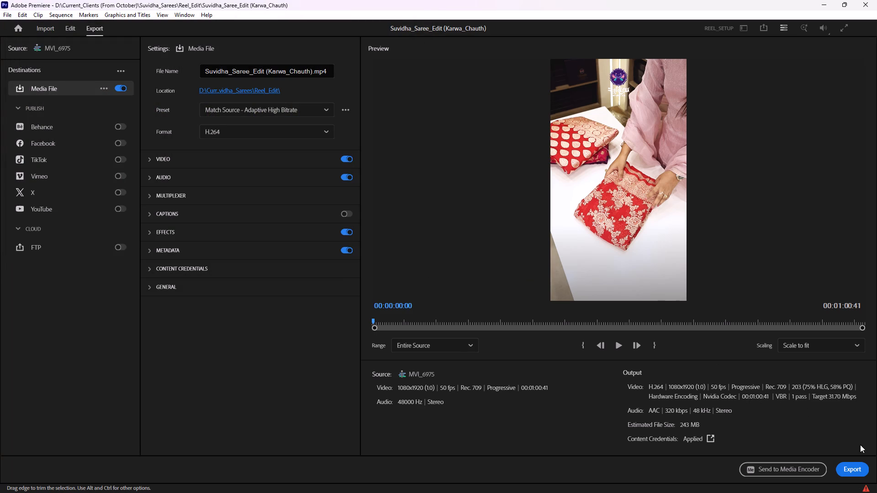
pyautogui.click(855, 470)
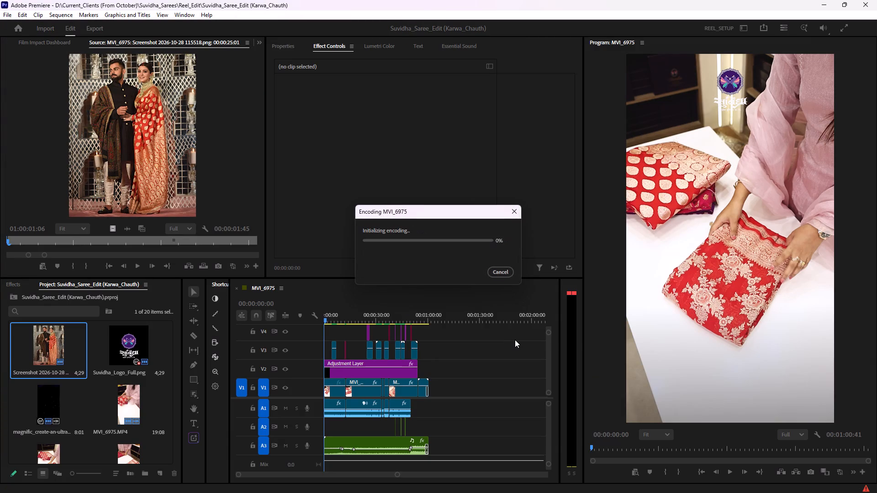
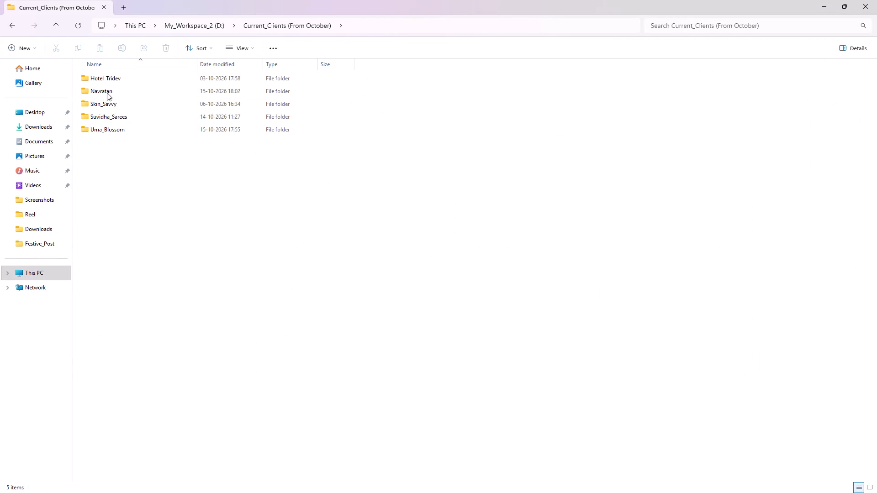
# In File Explorer, open the Suvidha_Sarees client folder inside Current_Clients (From October).
pyautogui.doubleClick(111, 120)
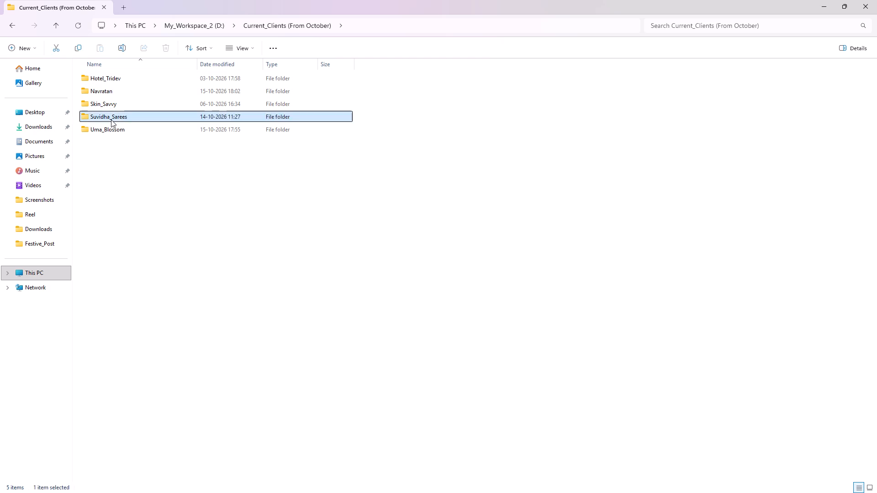
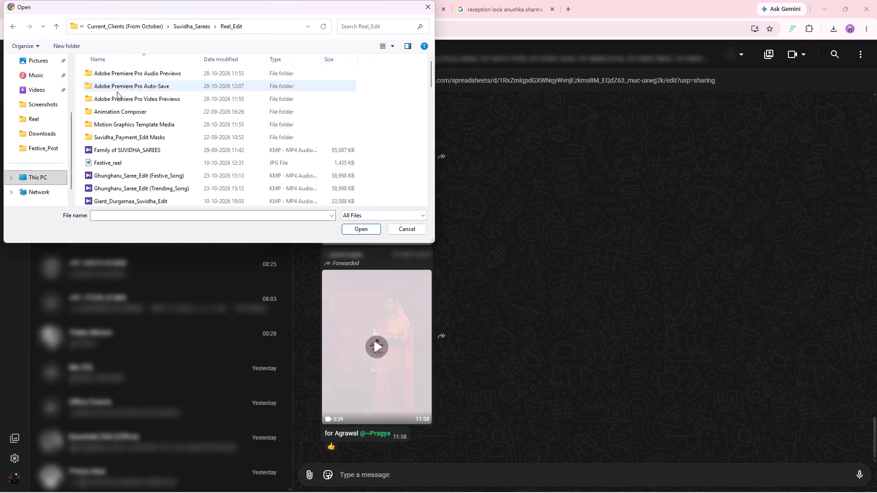
# Show the Reel_Edit files as tiles with thumbnails and find the exported Suvidha_Saree_Edit (Karwa_Chauth) video to attach to the chat.
pyautogui.scroll(-15, 204, 147)
pyautogui.scroll(-11, 187, 168)
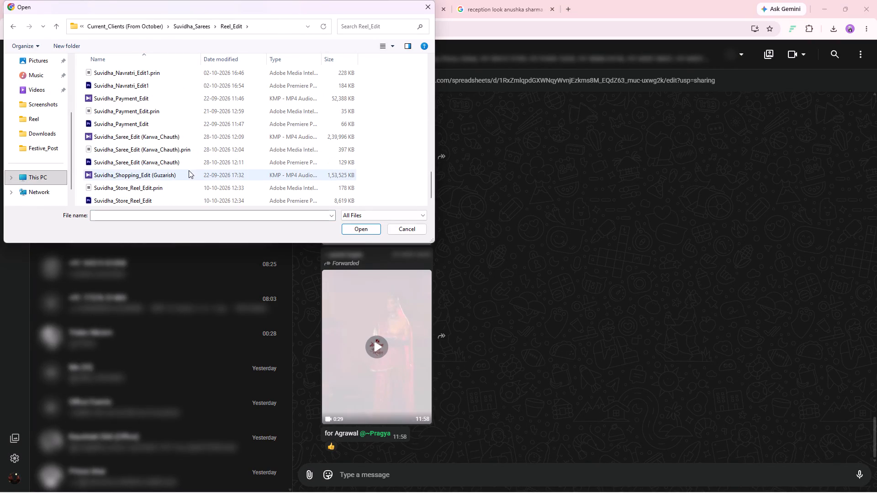
pyautogui.click(380, 47)
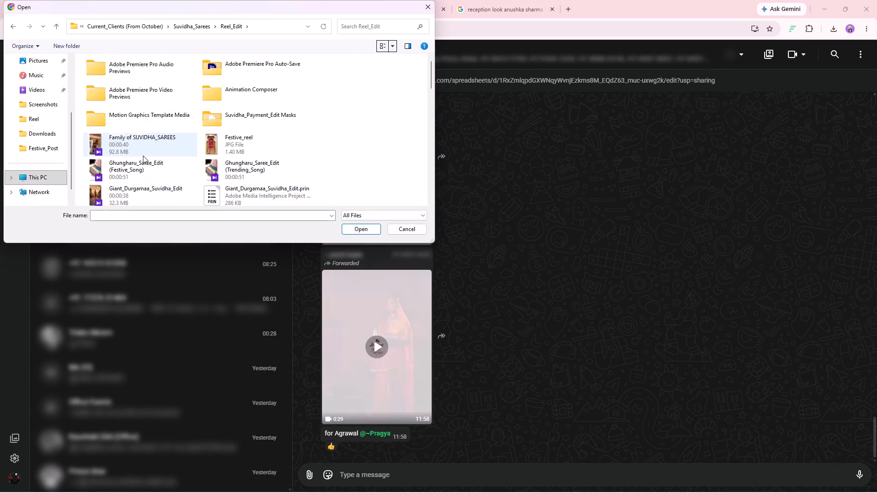
pyautogui.scroll(-16, 152, 157)
pyautogui.scroll(1, 201, 173)
pyautogui.scroll(-4, 198, 173)
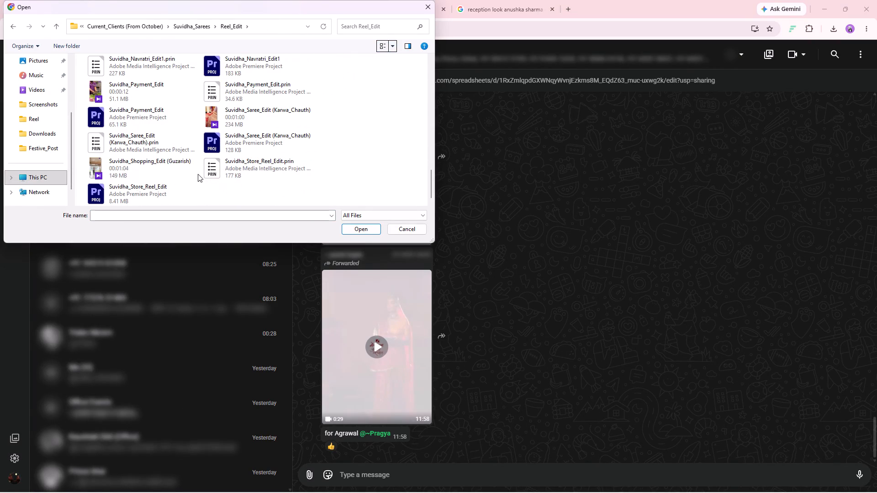
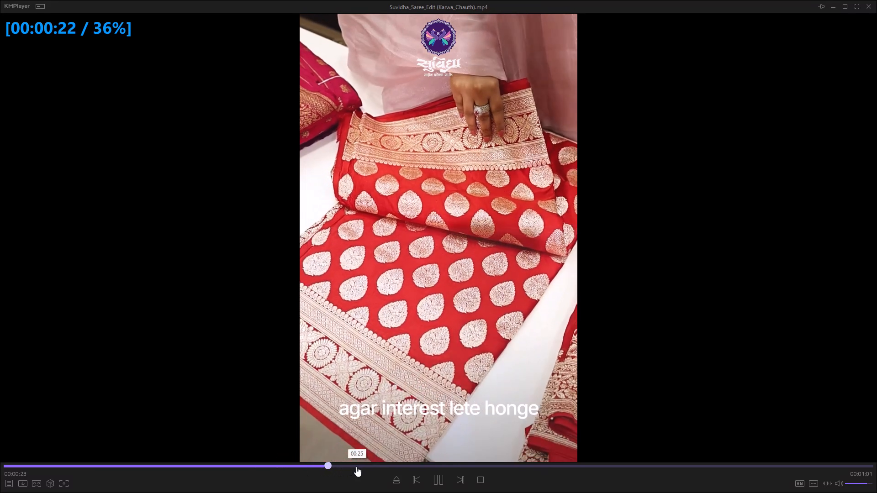
# Spot-check the exported Suvidha_Saree_Edit (Karwa_Chauth).mp4 by playing it from about 00:25, 00:52 and 00:48.
pyautogui.click(356, 466)
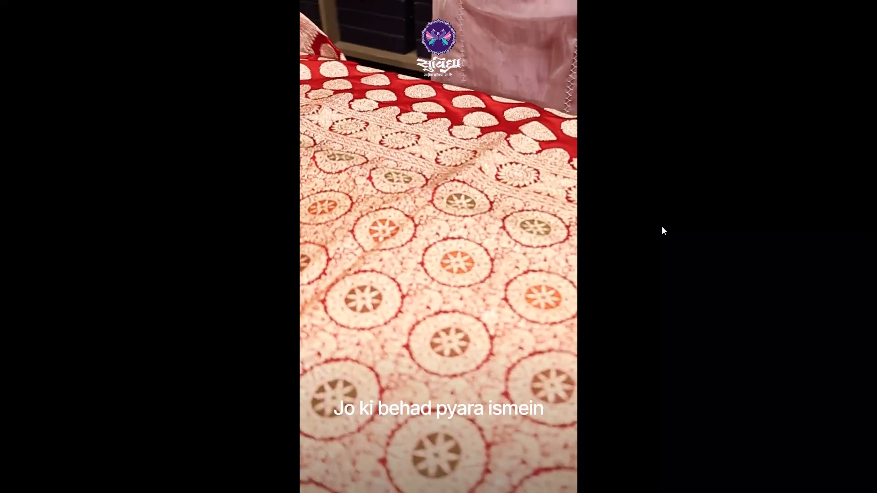
pyautogui.click(754, 468)
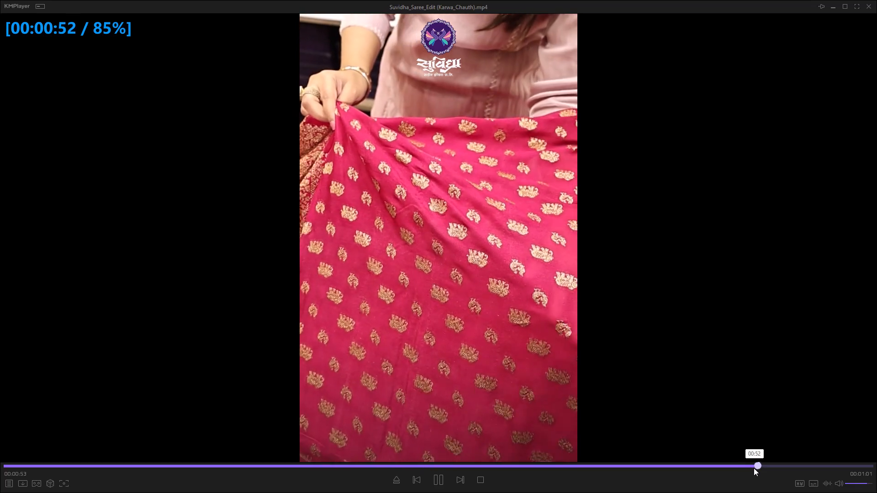
pyautogui.click(687, 466)
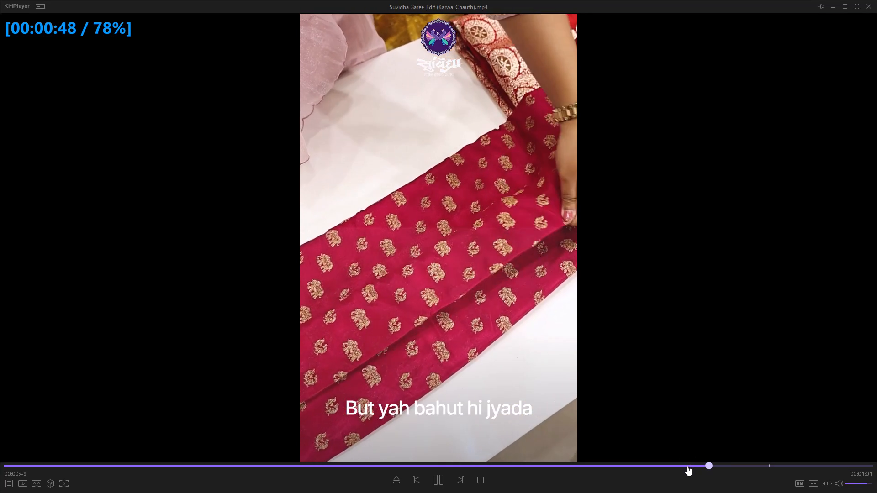
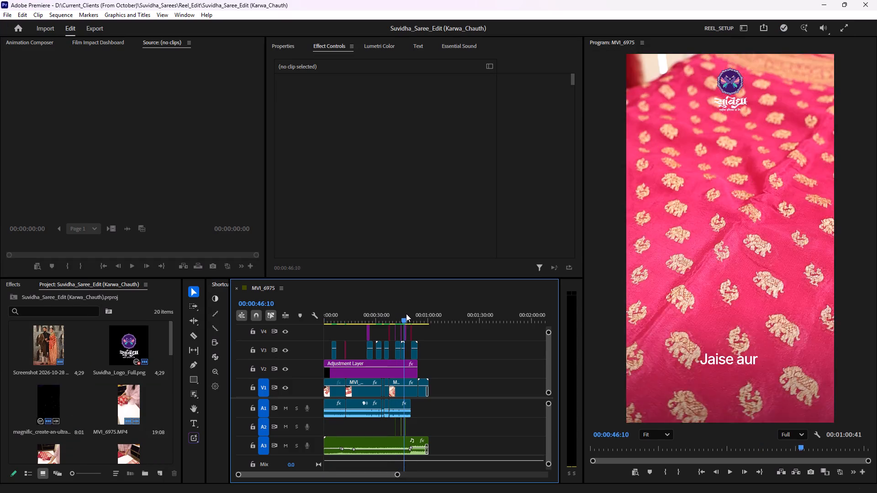
# Scrub the sequence from 00:00:46:10 to about 00:00:49:44 and inspect the layers on the upper video tracks there.
pyautogui.moveTo(406, 314); pyautogui.dragTo(411, 311)
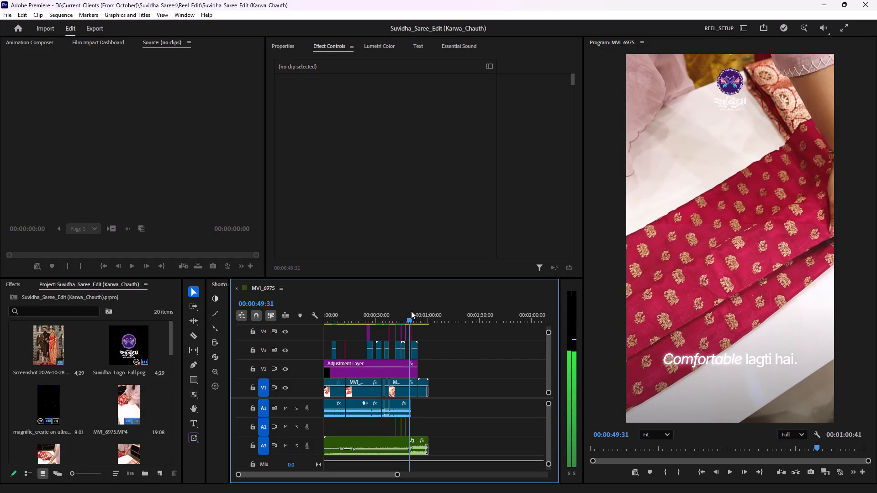
pyautogui.moveTo(411, 311); pyautogui.dragTo(412, 310)
pyautogui.keyDown('ctrl'); pyautogui.scroll(10, 453, 351); pyautogui.keyUp('ctrl')
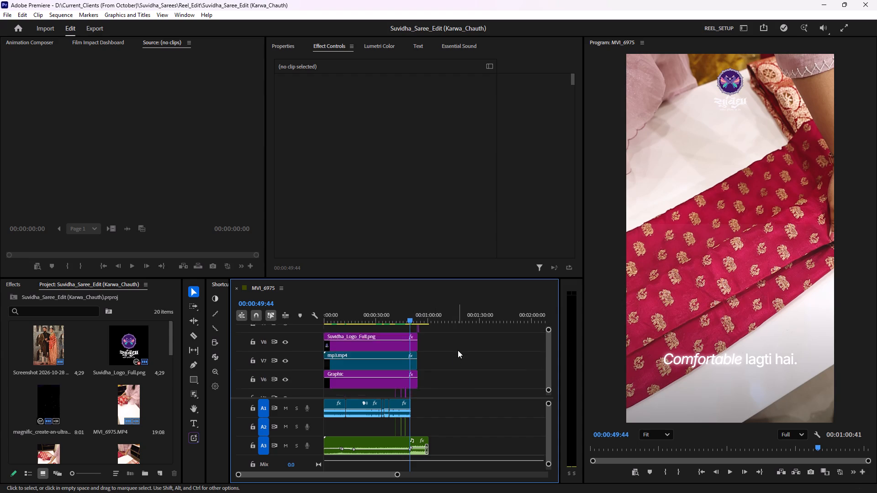
pyautogui.keyDown('ctrl'); pyautogui.scroll(4, 458, 350); pyautogui.keyUp('ctrl')
pyautogui.keyDown('ctrl'); pyautogui.scroll(-7, 462, 350); pyautogui.keyUp('ctrl')
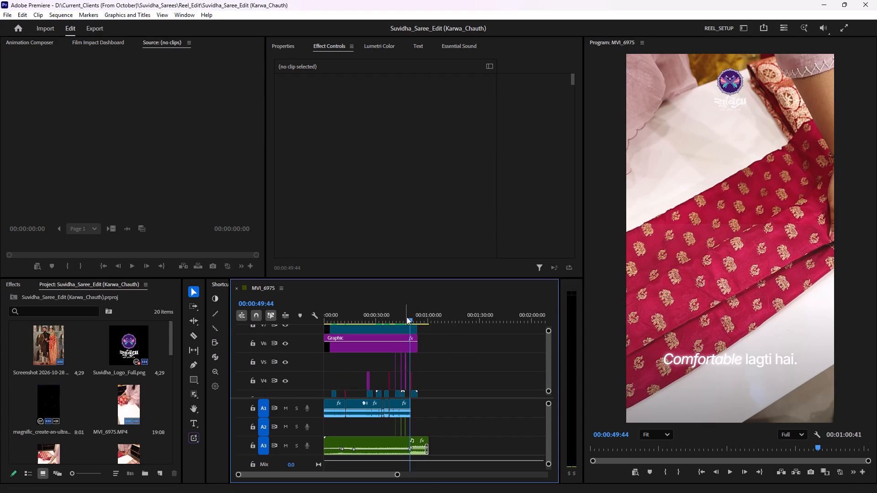
# Trim the end of the mp3.mp4 overlay clip on V7 back to about 00:00:51:01, just after the cut to the pink saree shot.
pyautogui.press('space')
pyautogui.press('space')
pyautogui.press('space')
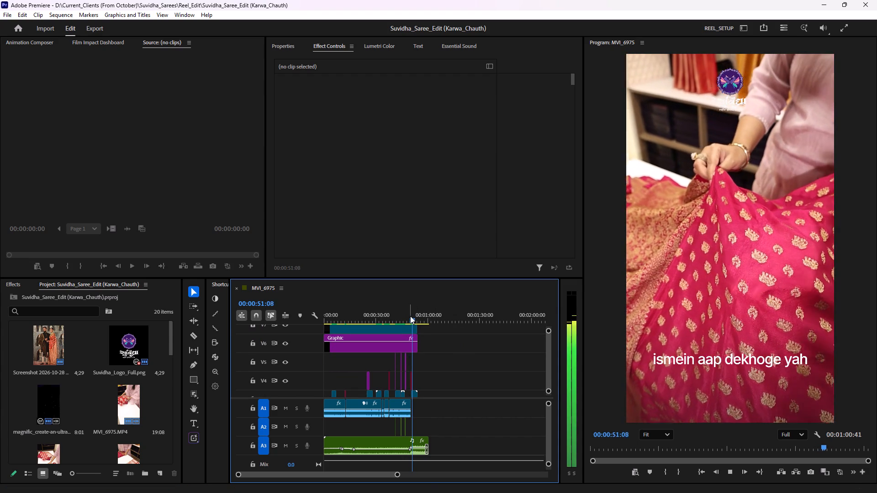
pyautogui.press('space')
pyautogui.click(413, 317)
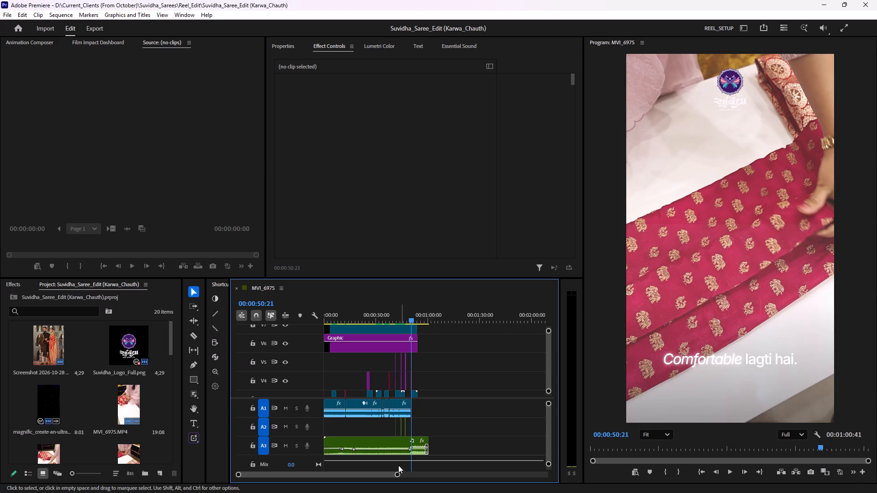
pyautogui.moveTo(397, 474); pyautogui.dragTo(306, 467)
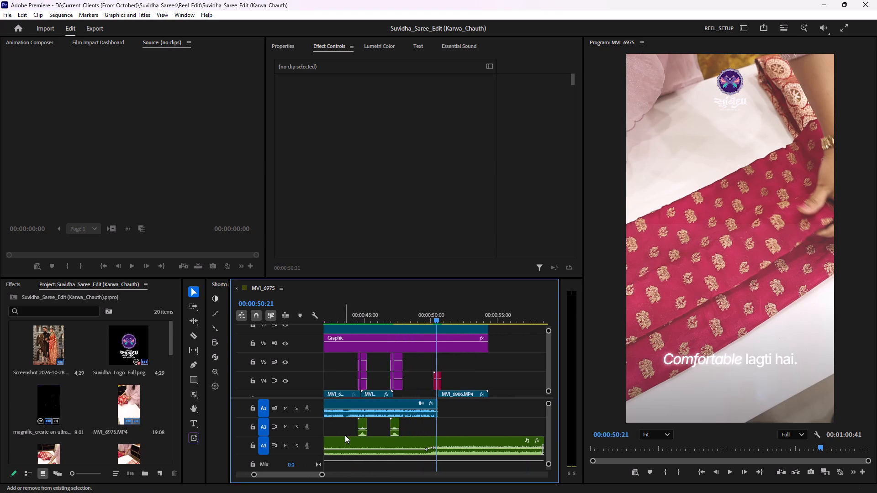
pyautogui.hotkey('shift', 'Right')
pyautogui.hotkey('shift', 'Right')
pyautogui.hotkey('shift', 'Right')
pyautogui.hotkey('shift', 'Right')
pyautogui.hotkey('shift', 'Right')
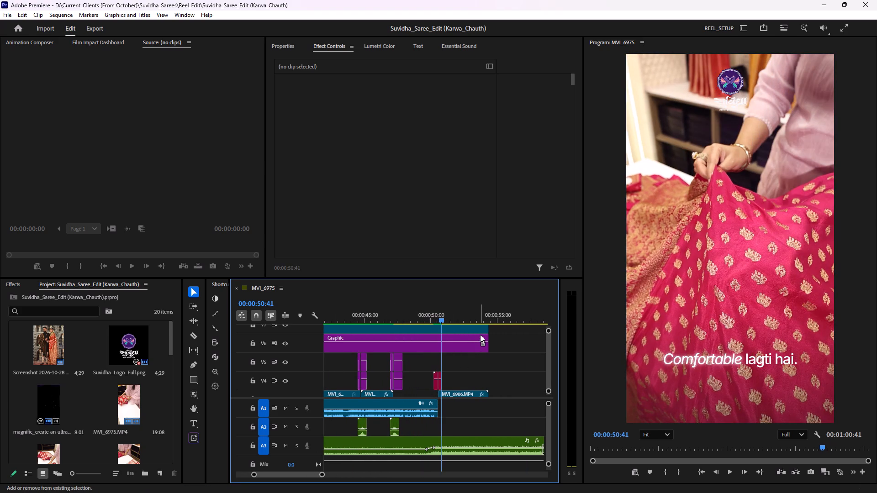
pyautogui.hotkey('shift', 'Right')
pyautogui.click(464, 329)
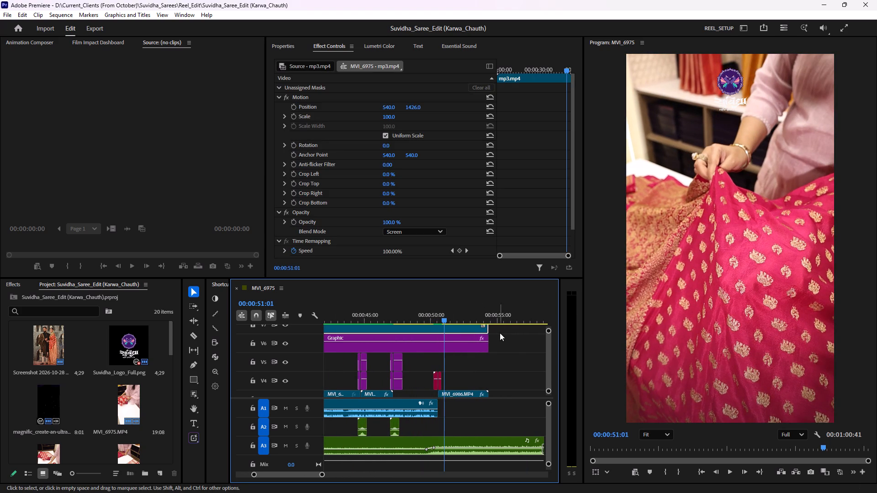
pyautogui.keyDown('ctrl'); pyautogui.scroll(5, 513, 353); pyautogui.keyUp('ctrl')
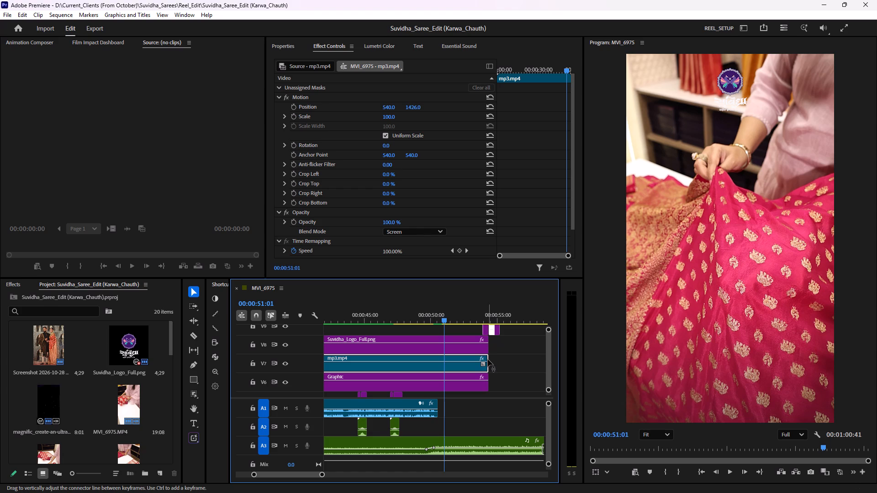
pyautogui.moveTo(489, 359); pyautogui.dragTo(445, 357)
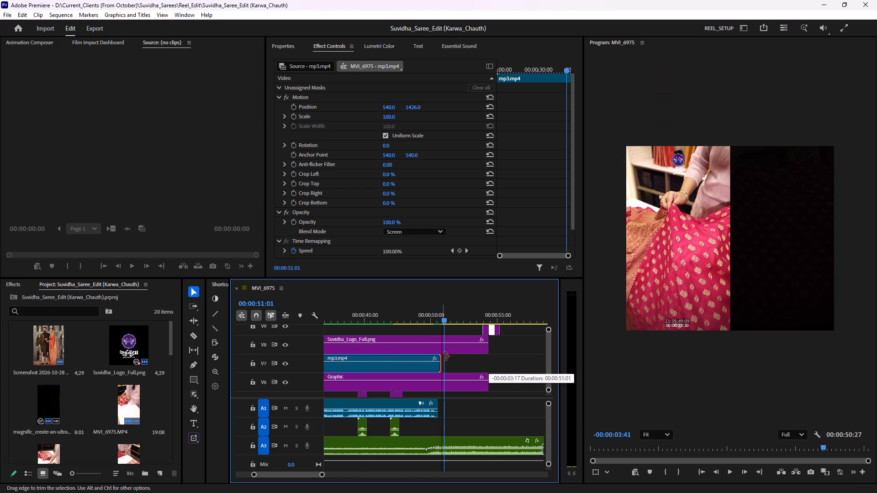
pyautogui.moveTo(445, 357); pyautogui.dragTo(449, 357)
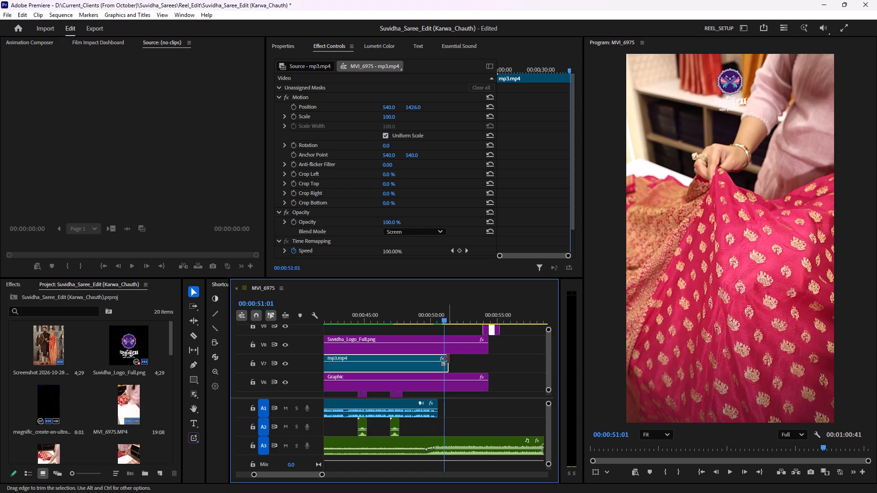
pyautogui.click(448, 359)
# Play back the reel's ending from about 00:00:48 into the purple fabric shot to check the shortened overlay.
pyautogui.moveTo(444, 319); pyautogui.dragTo(438, 320)
pyautogui.press('space')
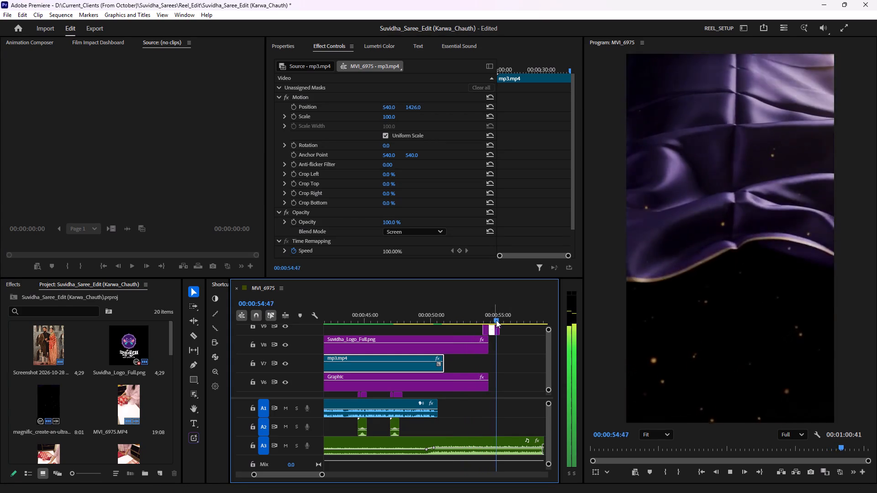
pyautogui.moveTo(499, 318); pyautogui.dragTo(410, 323)
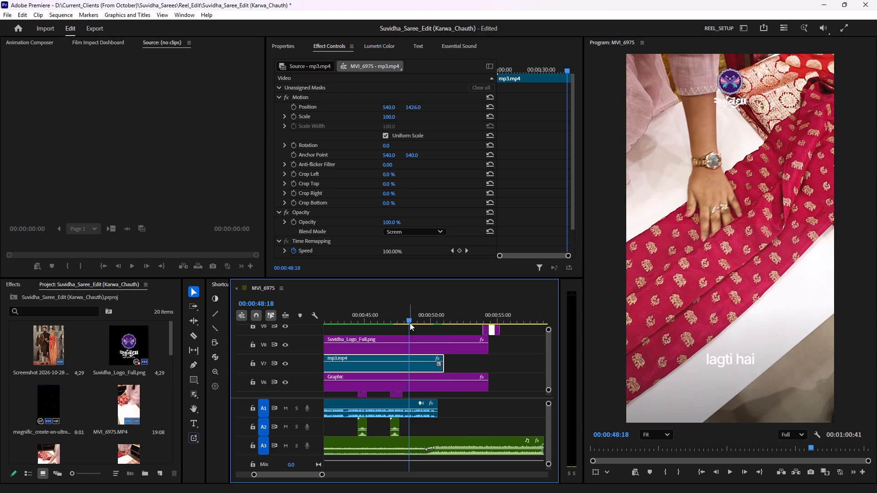
pyautogui.press('space')
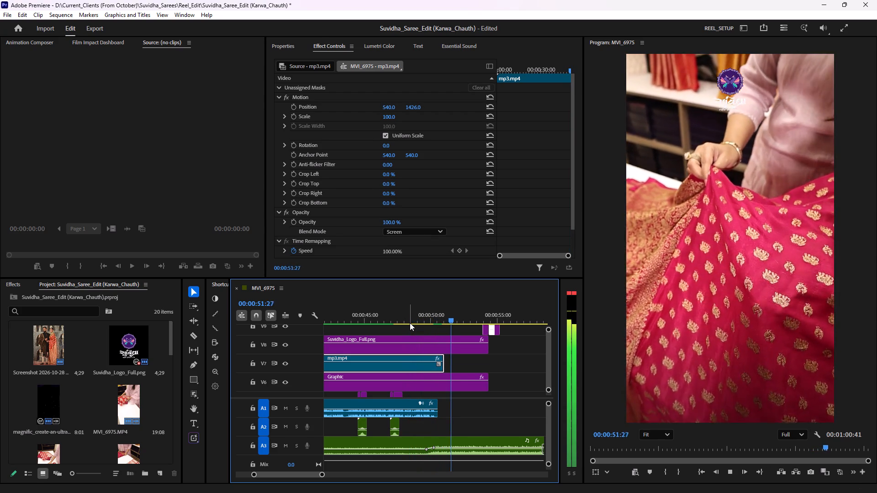
pyautogui.moveTo(460, 316); pyautogui.dragTo(437, 320)
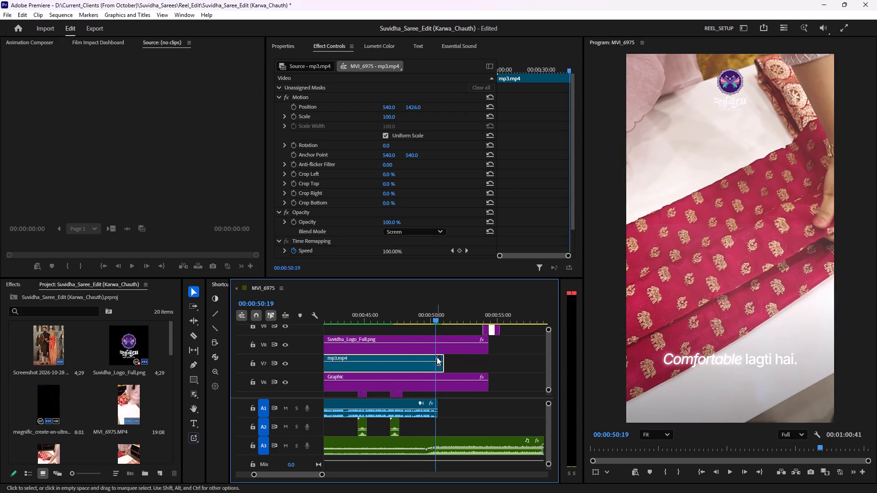
pyautogui.click(440, 365)
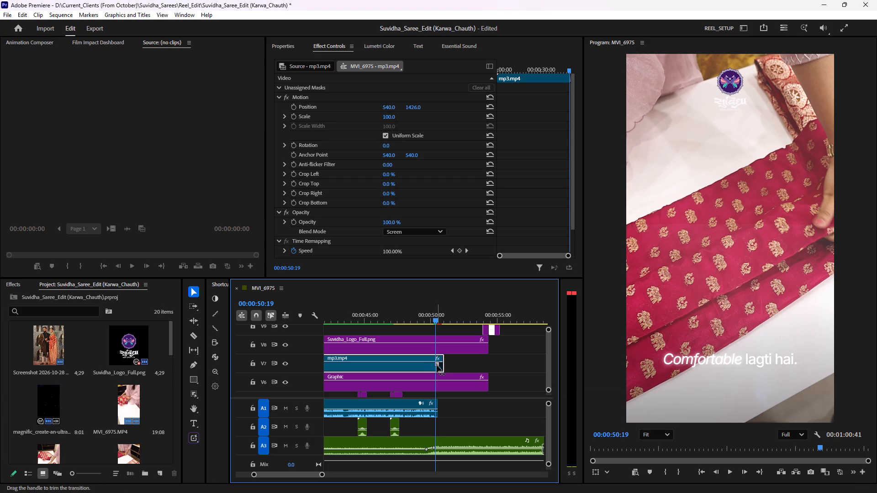
pyautogui.press('space')
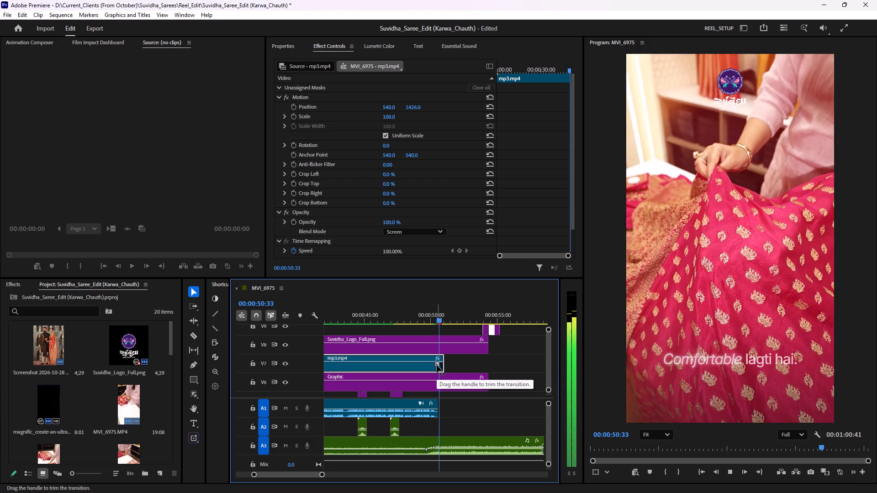
pyautogui.press('space')
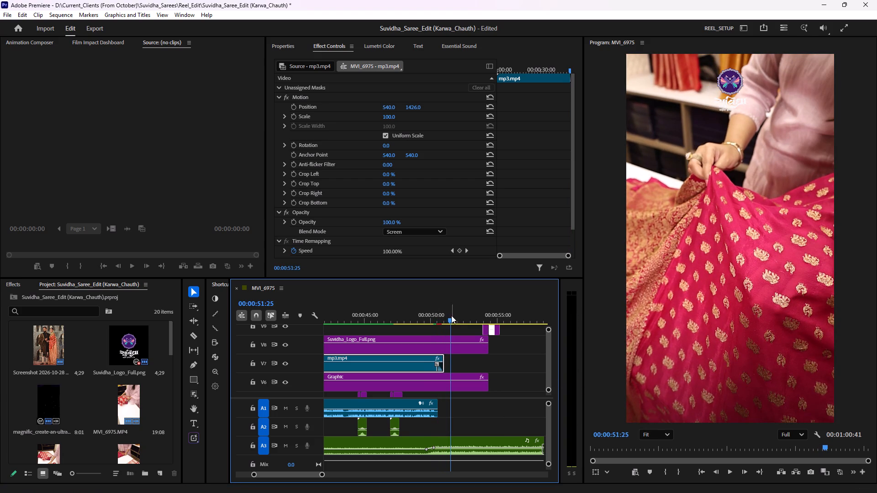
pyautogui.moveTo(448, 314); pyautogui.dragTo(433, 317)
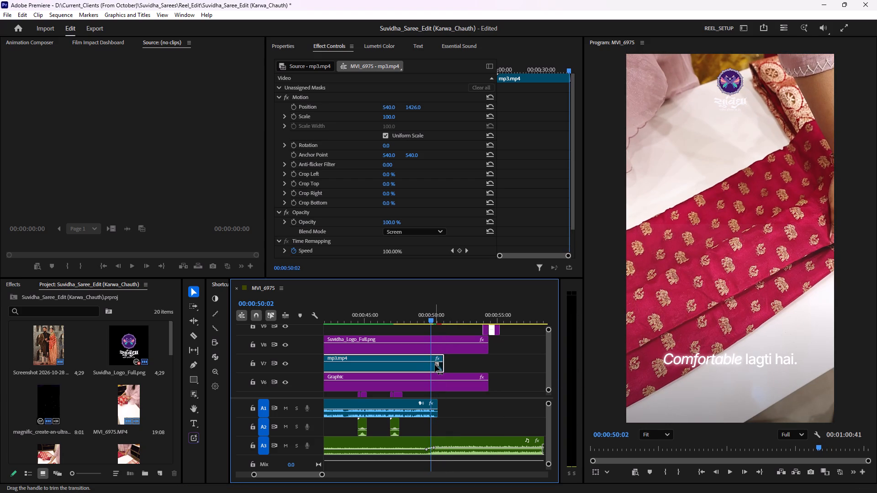
pyautogui.click(436, 364)
pyautogui.press('space')
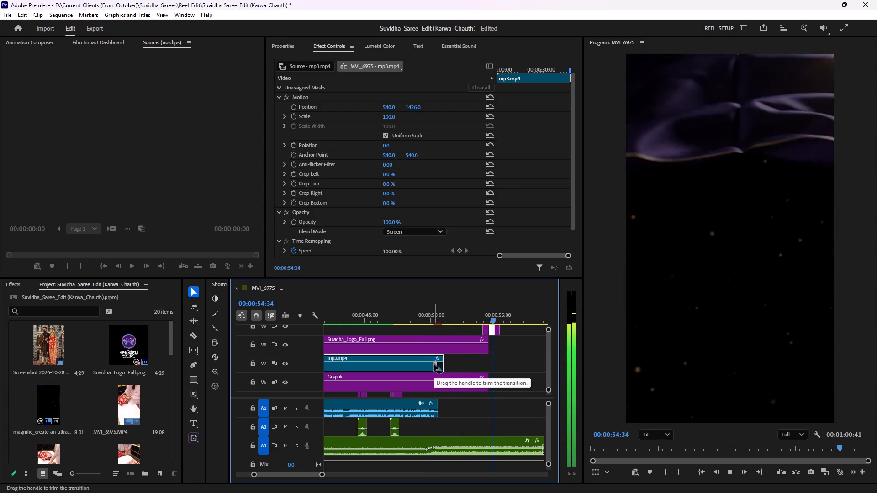
pyautogui.press('space')
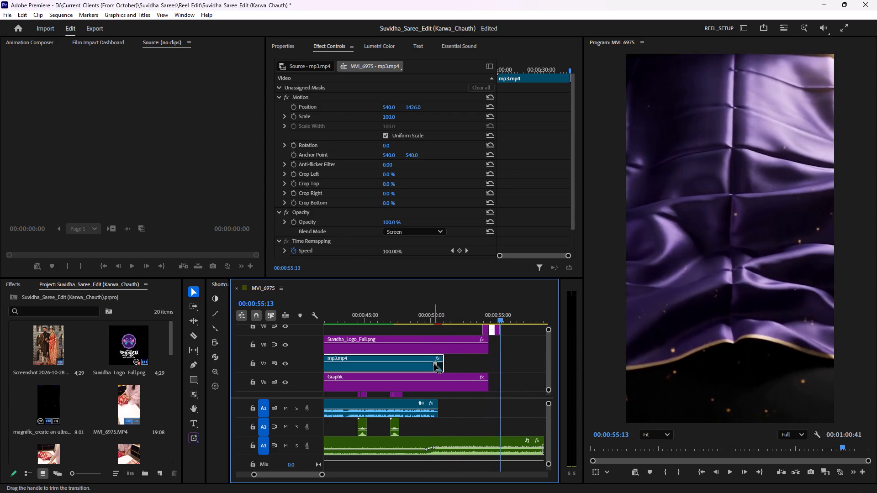
# Render the MVI_6975 sequence previews and save the project.
pyautogui.press('Return')
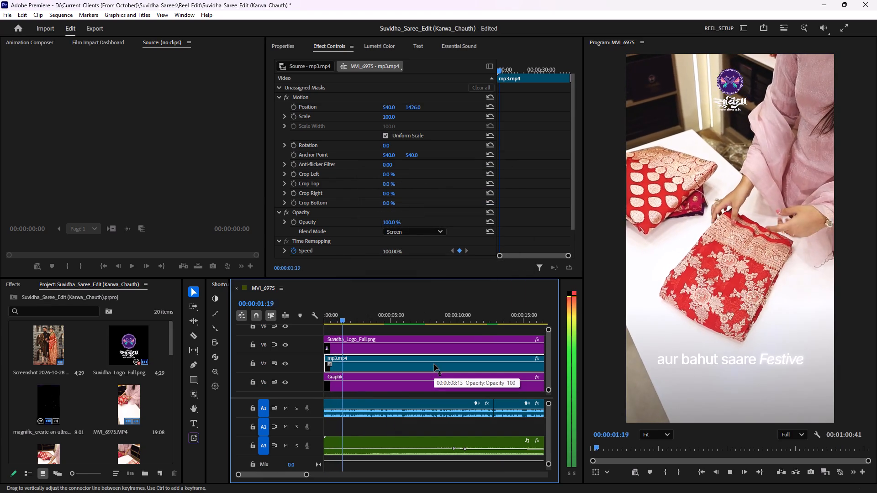
pyautogui.hotkey('ctrl', 's')
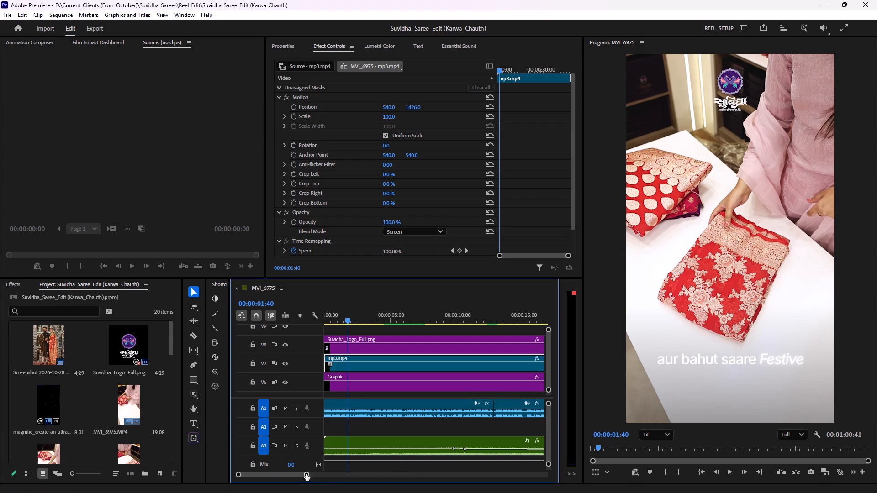
# Deselect the timeline clips, briefly check the opening playback, and return the playhead to 00:00:00:00.
pyautogui.moveTo(306, 474); pyautogui.dragTo(400, 470)
pyautogui.click(415, 383)
pyautogui.click(477, 381)
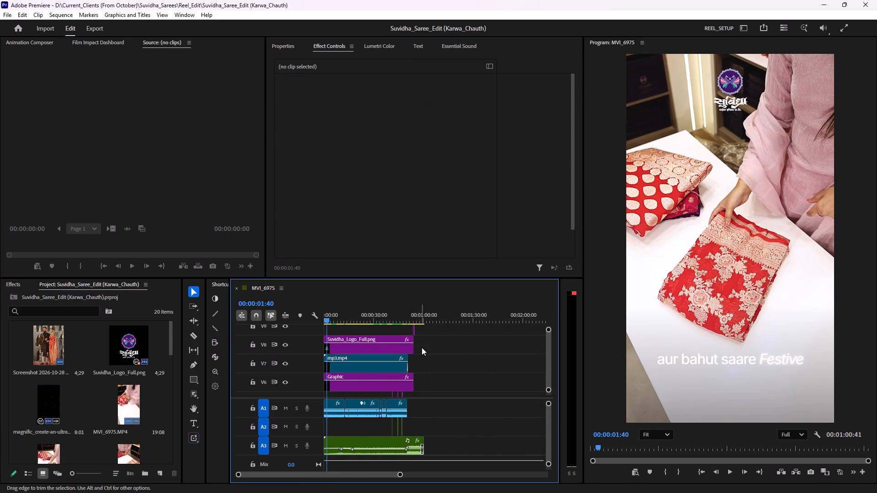
pyautogui.moveTo(329, 315); pyautogui.dragTo(303, 319)
pyautogui.press('space')
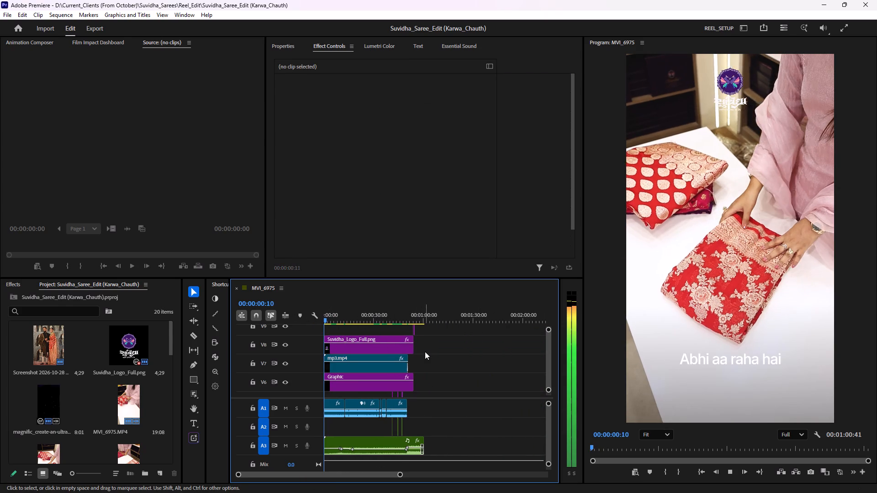
pyautogui.press('space')
pyautogui.moveTo(327, 315); pyautogui.dragTo(310, 316)
# Export the sequence as H.264 over the existing Suvidha_Saree_Edit (Karwa_Chauth) MP4 in the Reel_Edit folder.
pyautogui.hotkey('ctrl', 'm')
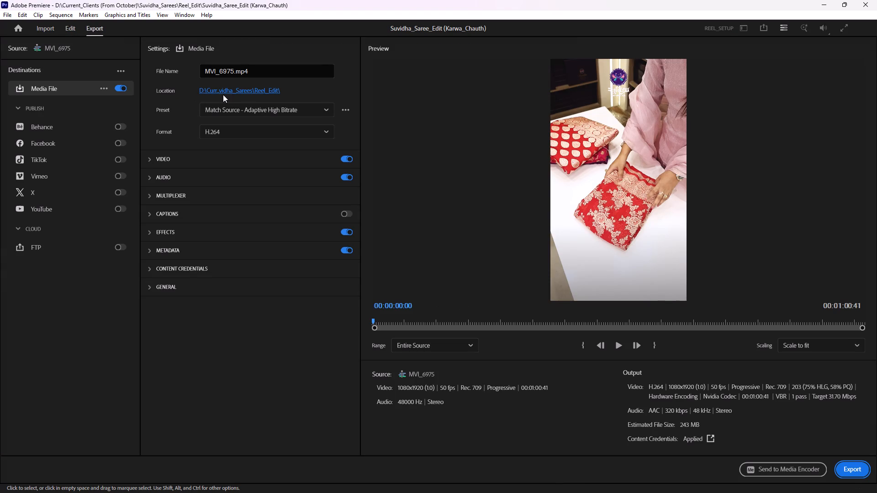
pyautogui.click(222, 91)
pyautogui.scroll(-2, 270, 126)
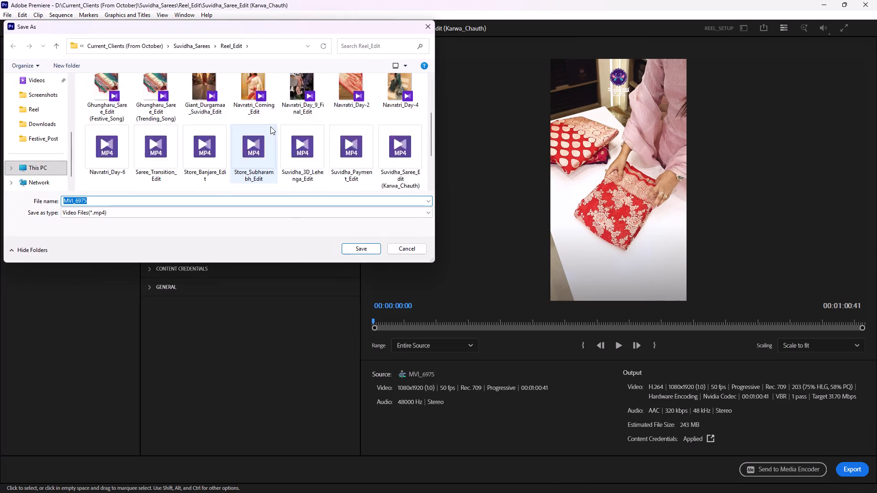
pyautogui.scroll(-3, 270, 126)
pyautogui.click(397, 86)
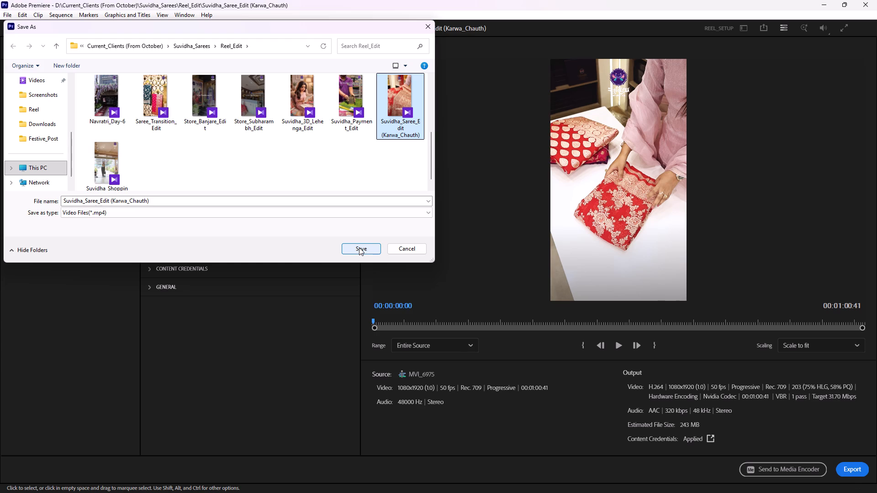
pyautogui.click(359, 247)
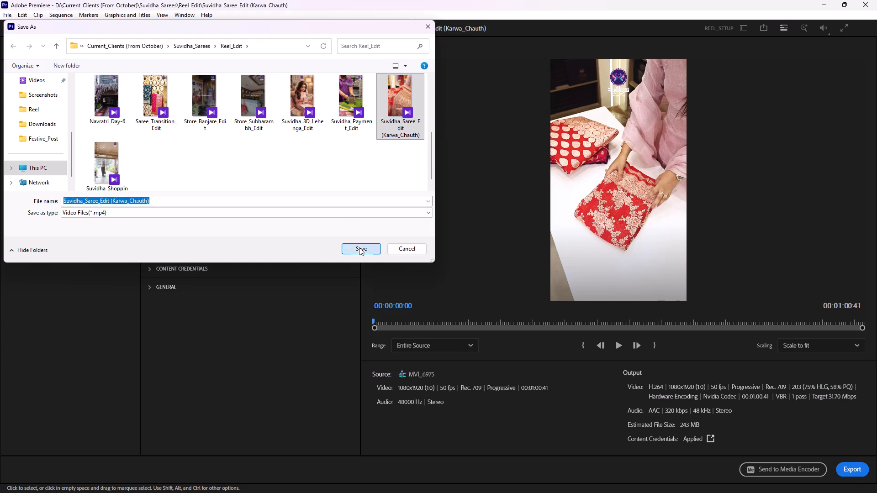
pyautogui.click(265, 182)
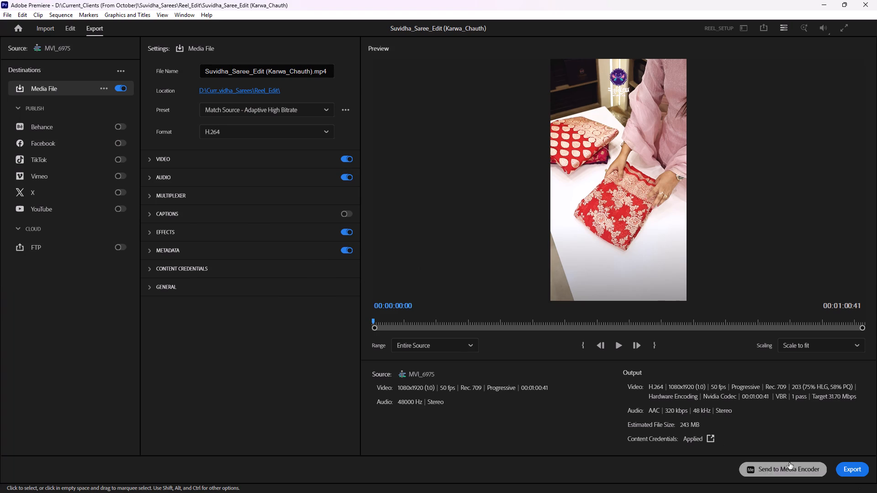
pyautogui.click(856, 471)
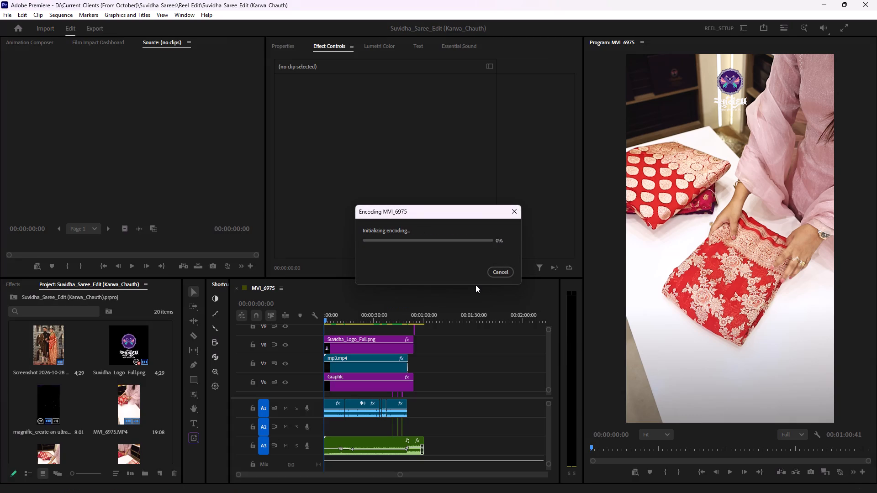